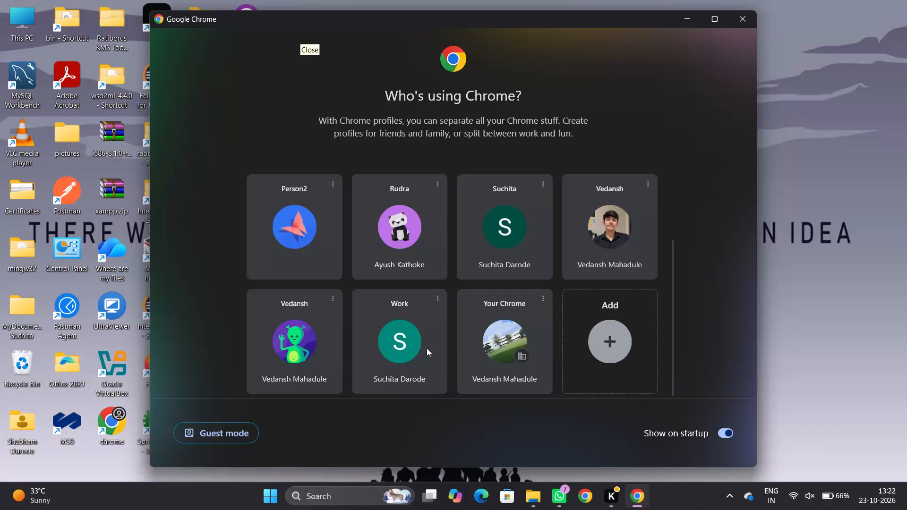
Open a browser window with the work-managed profile labelled Your Chrome.
left_click(490, 331)
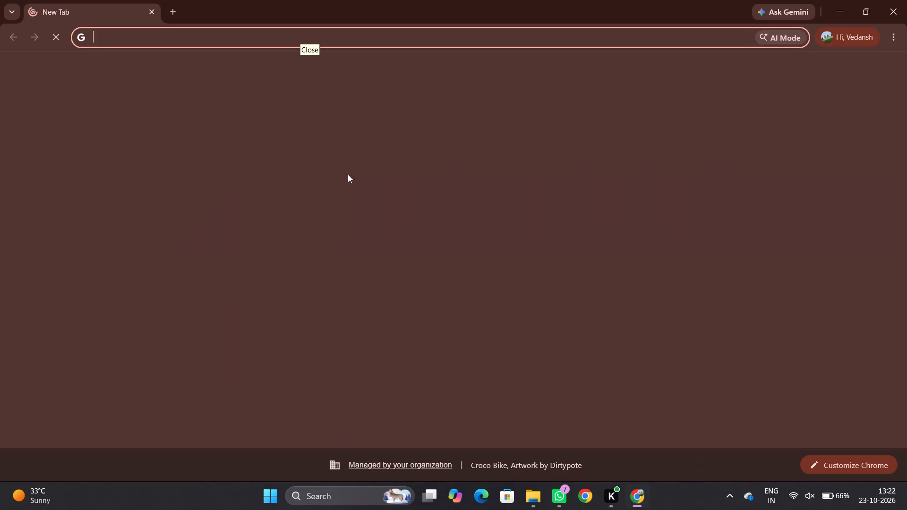
Search Google for "canva video editor" from the new tab page.
left_click(369, 232)
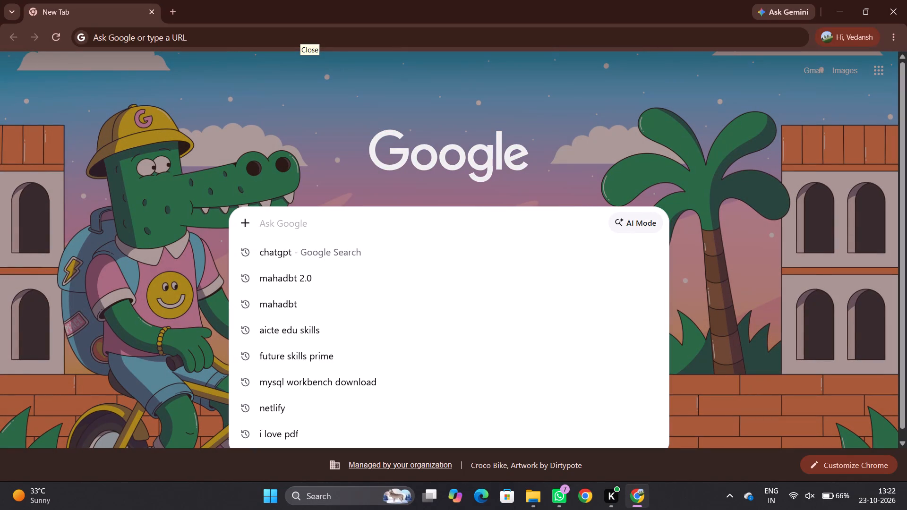
type("canva")
key("space")
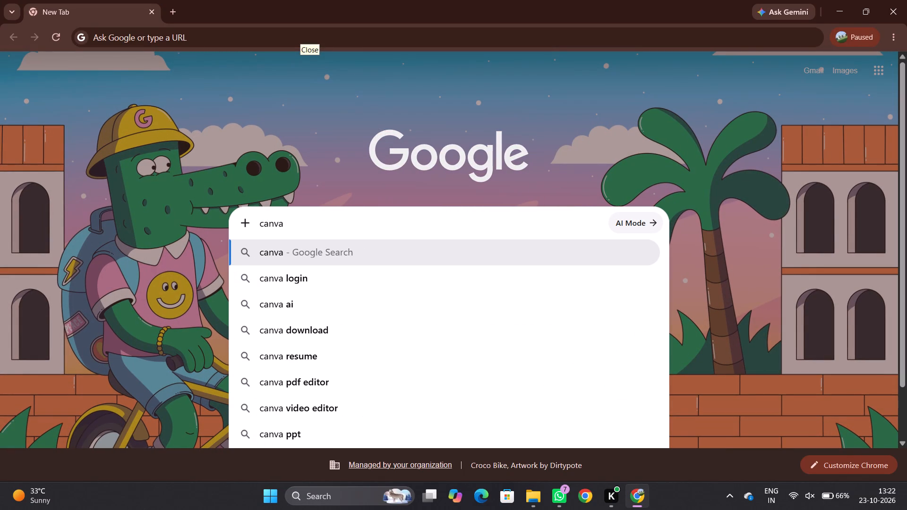
type("vedio")
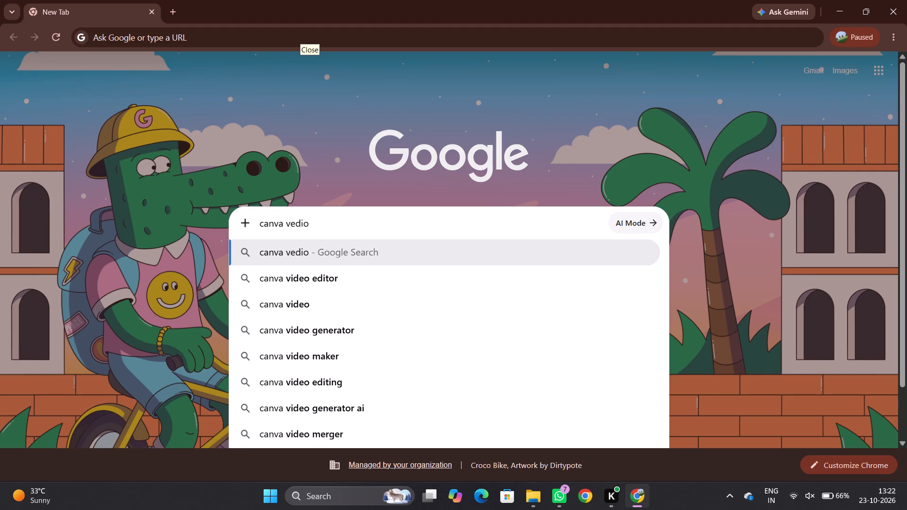
left_click(336, 280)
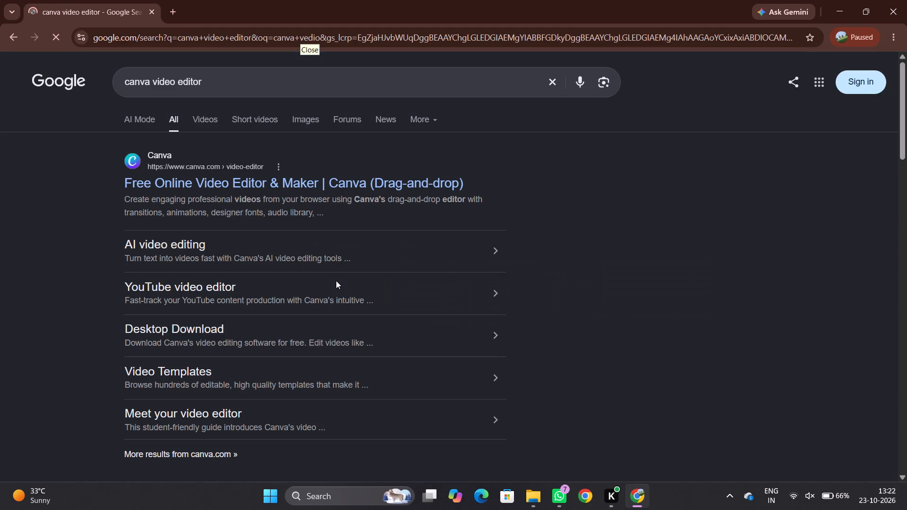
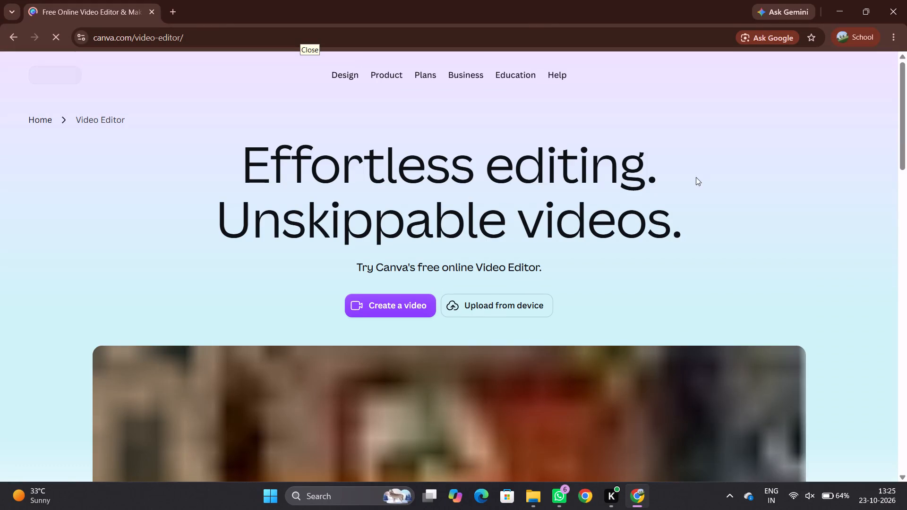
Look through the Canva Video Editor page to examine its editing features and plan comparison.
scroll(560, 325, "down", 6)
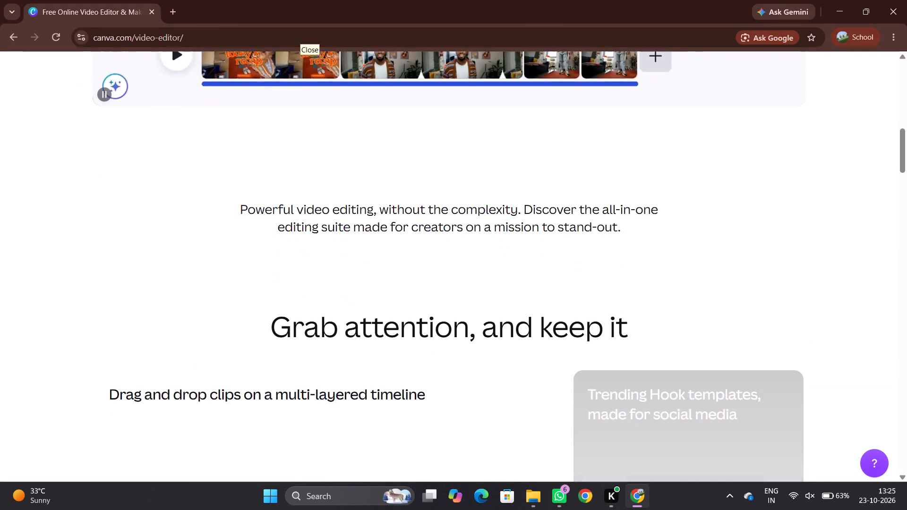
scroll(560, 325, "up", 8)
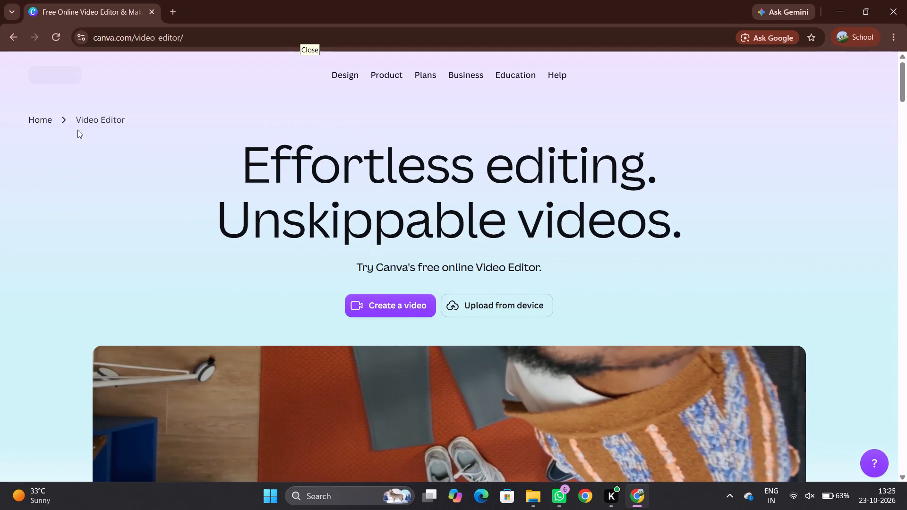
left_click(103, 120)
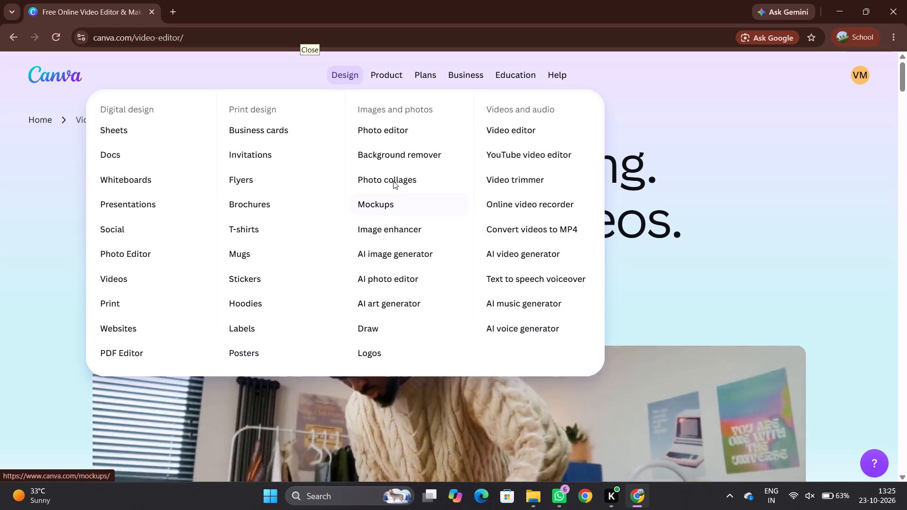
left_click(521, 131)
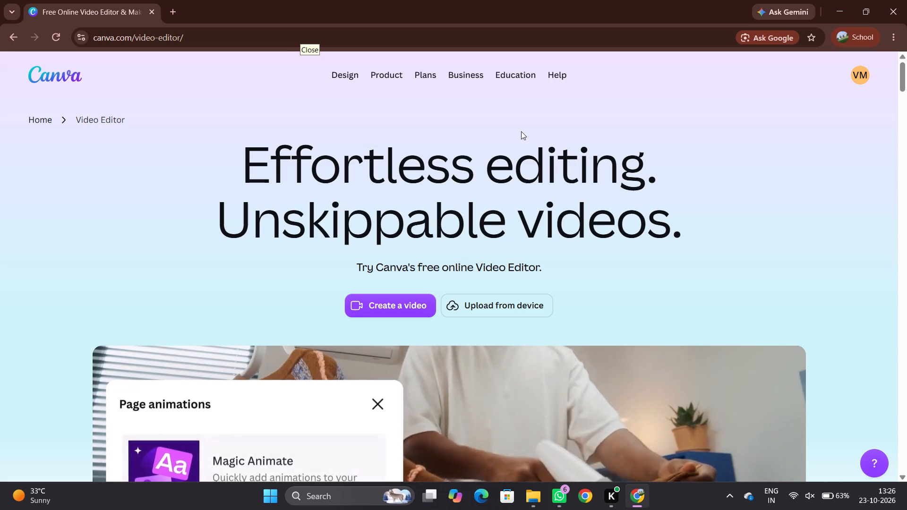
scroll(443, 330, "down", 3)
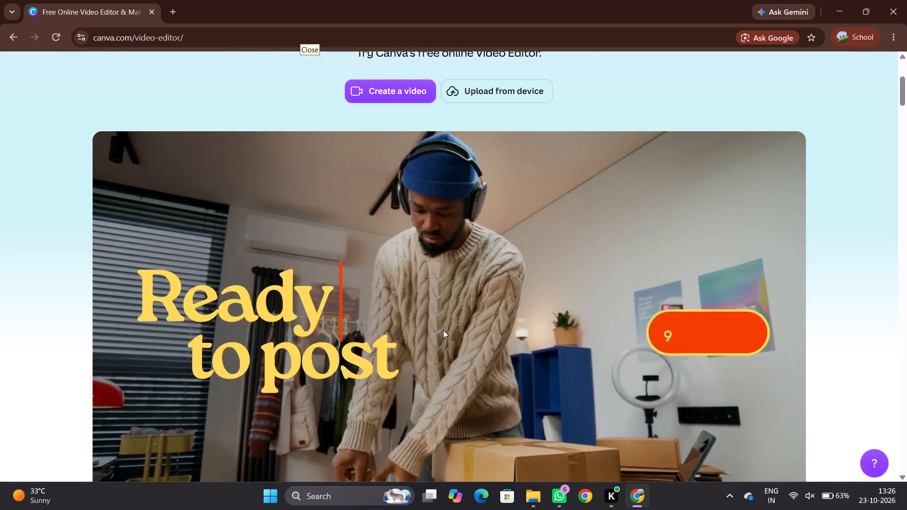
scroll(491, 333, "down", 10)
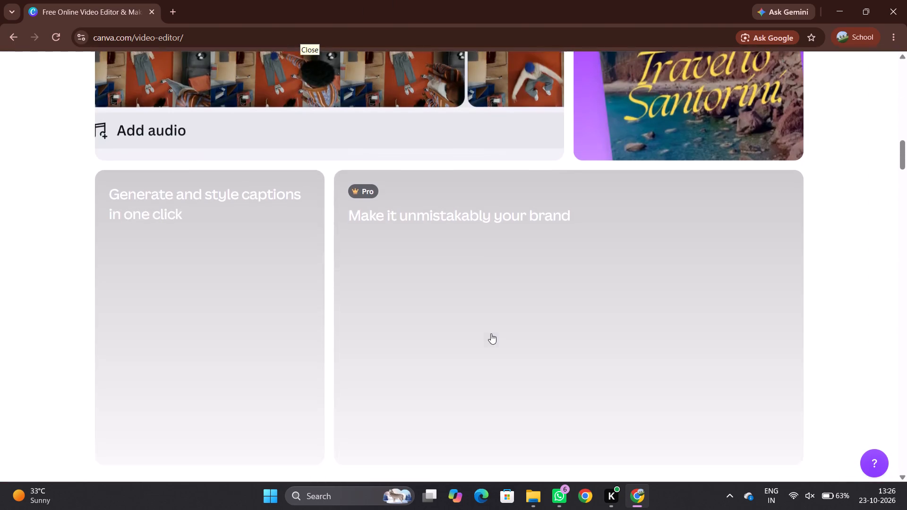
scroll(491, 333, "down", 8)
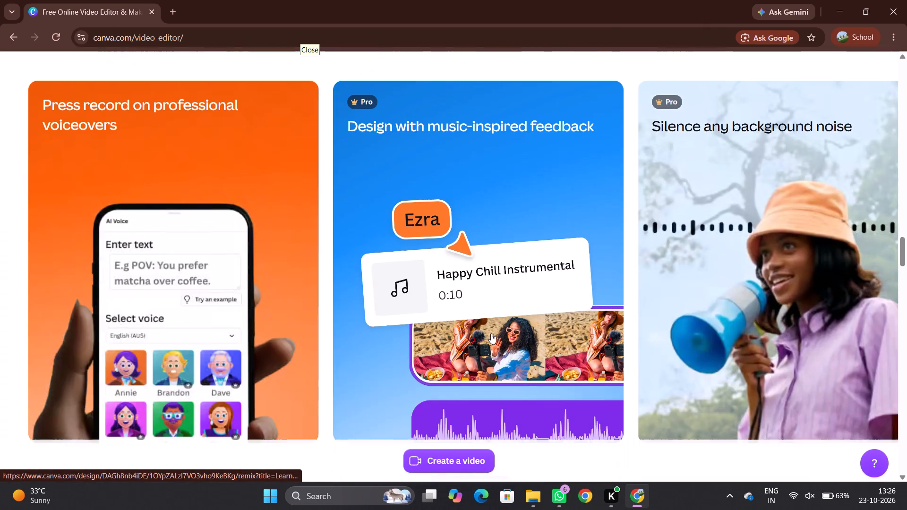
scroll(491, 333, "down", 3)
scroll(491, 333, "up", 5)
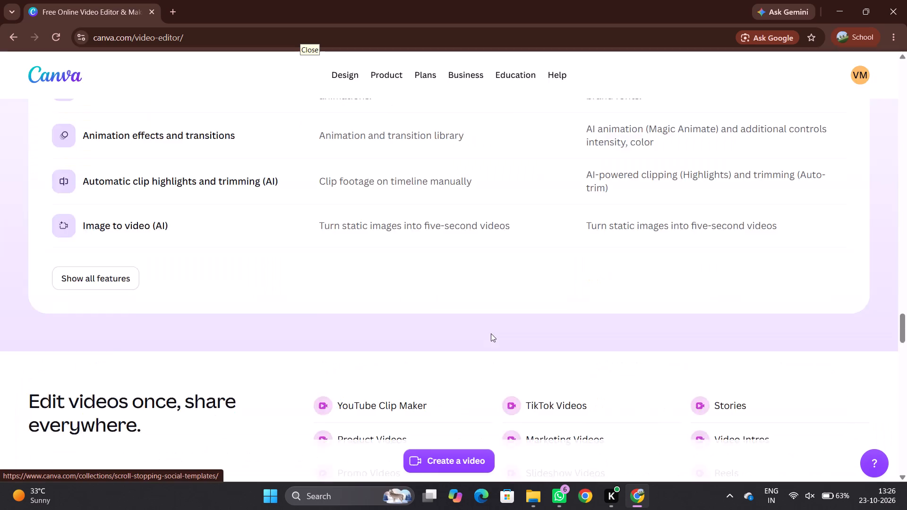
scroll(491, 333, "up", 8)
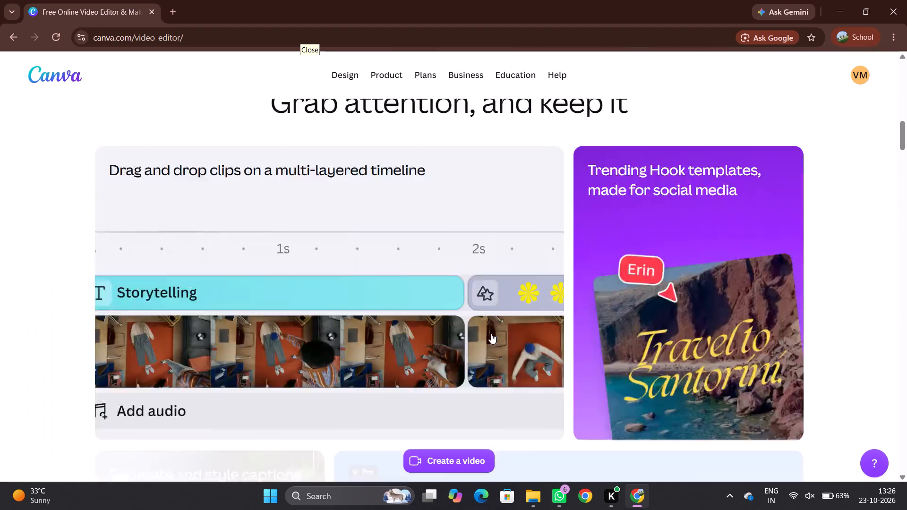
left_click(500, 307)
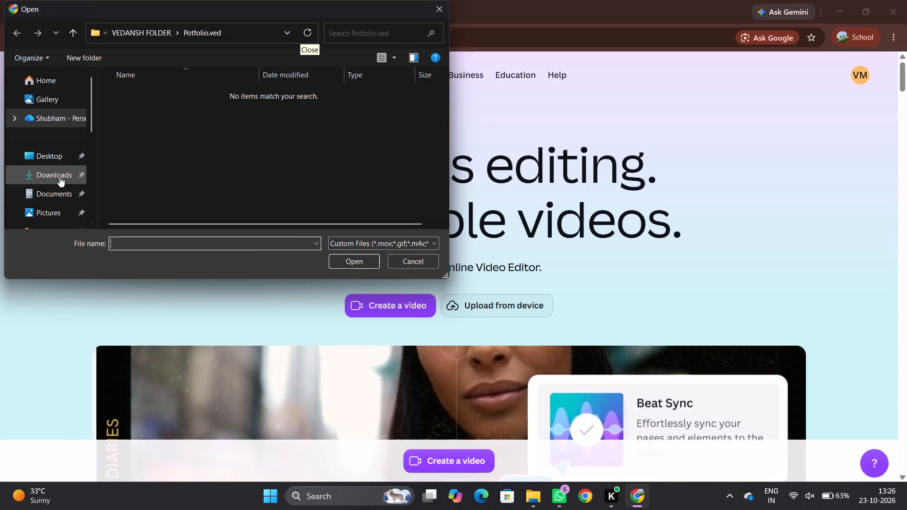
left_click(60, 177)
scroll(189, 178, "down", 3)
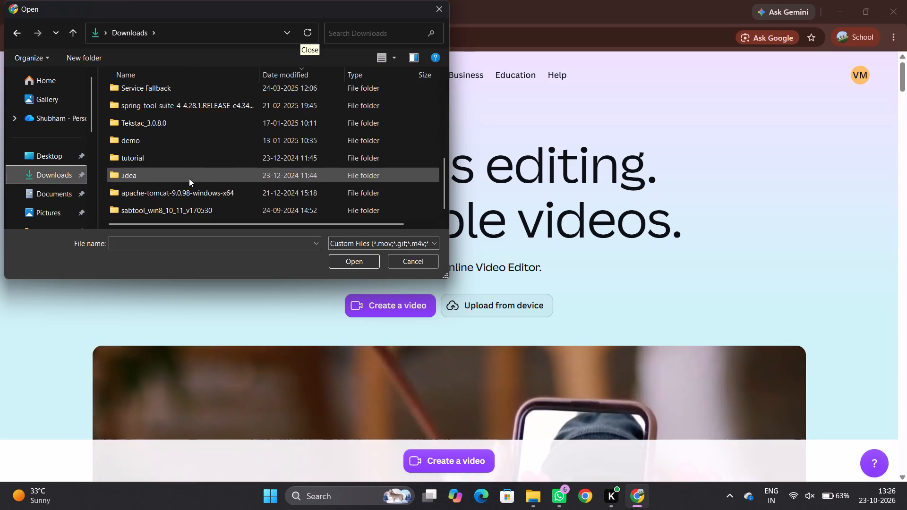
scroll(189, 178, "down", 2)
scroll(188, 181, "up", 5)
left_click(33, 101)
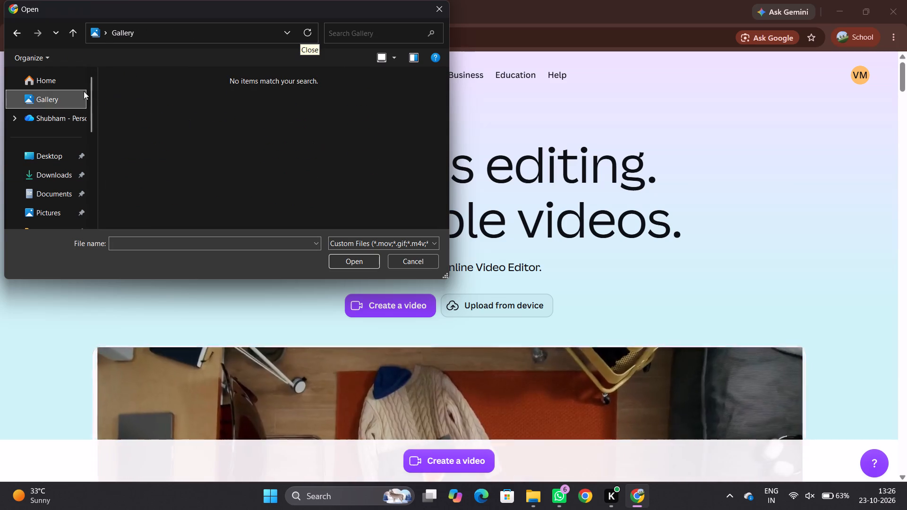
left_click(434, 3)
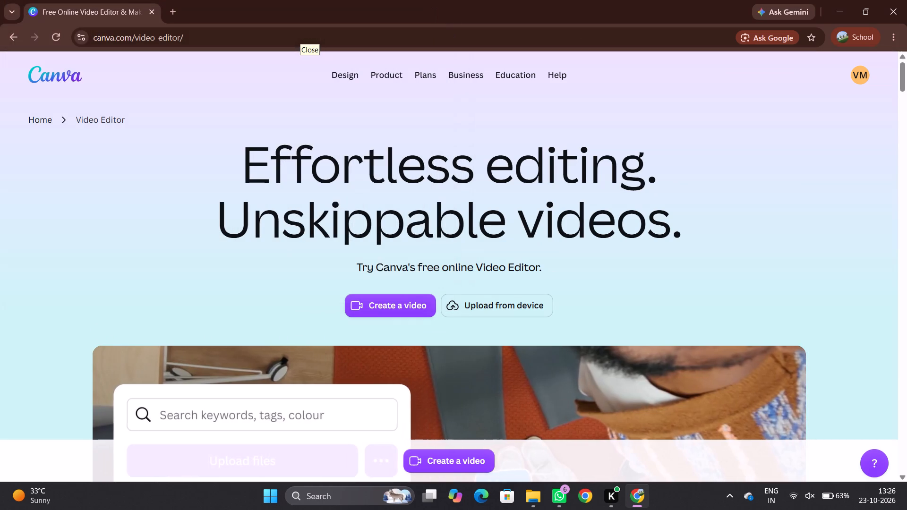
Return to the Video editor page and create a new blank video design.
scroll(477, 184, "up", 3)
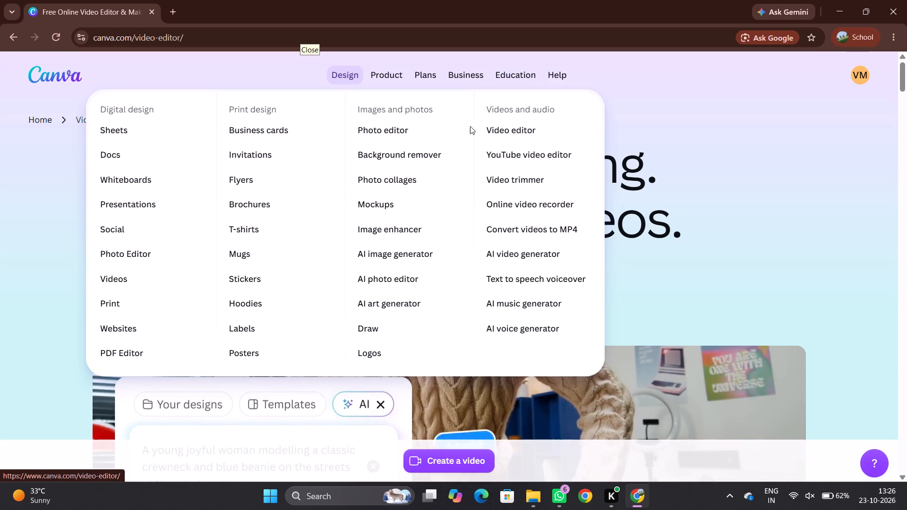
left_click(506, 126)
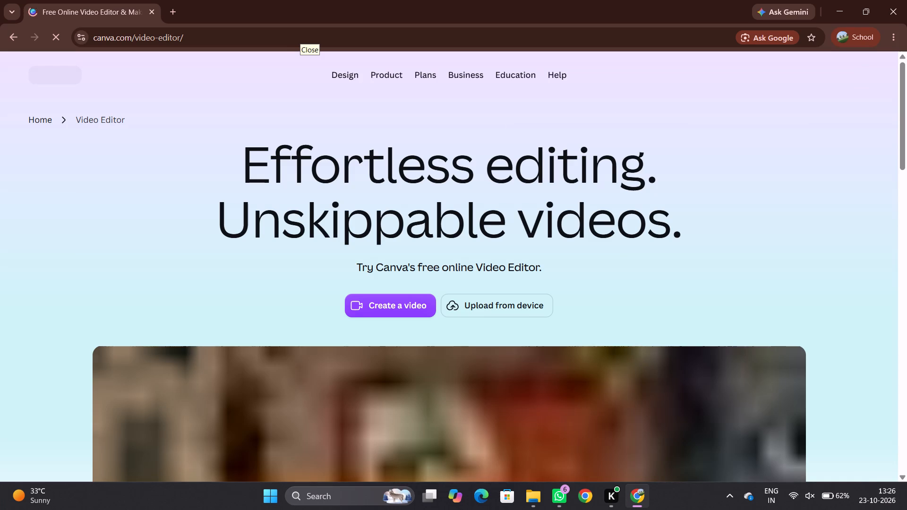
left_click(383, 302)
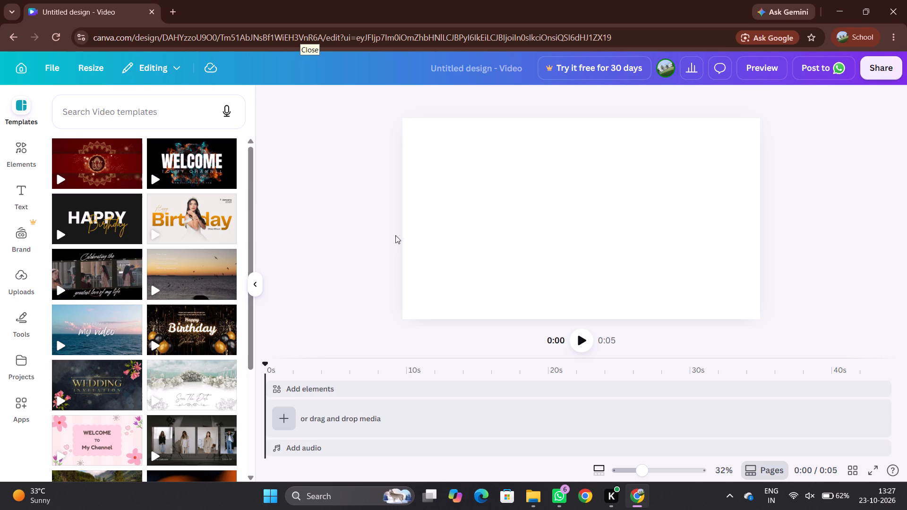
Browse the video templates and apply the green illustrated "Welcome to My Channel" template to the blank page.
scroll(203, 239, "down", 3)
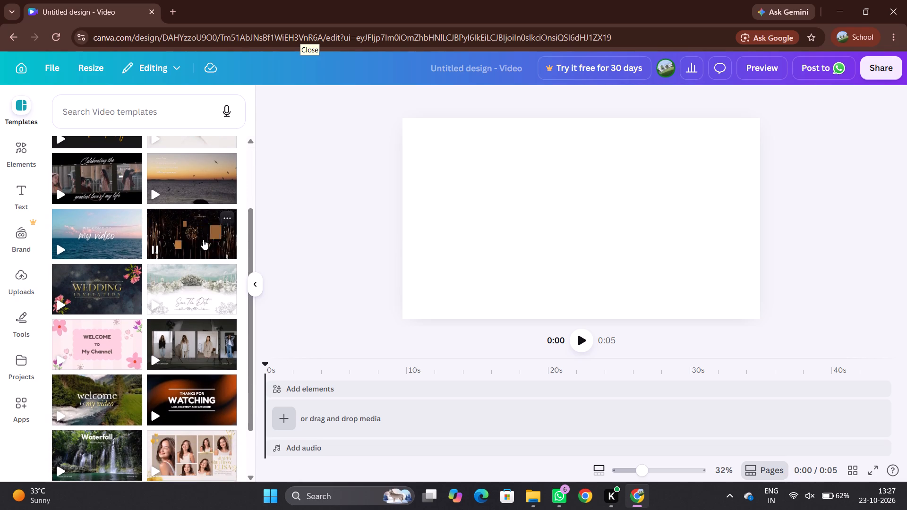
scroll(203, 239, "down", 4)
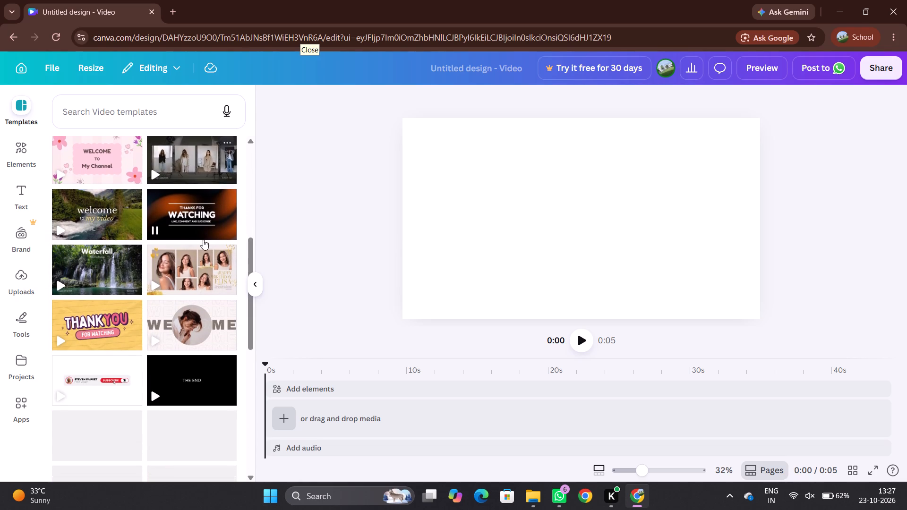
scroll(203, 239, "down", 2)
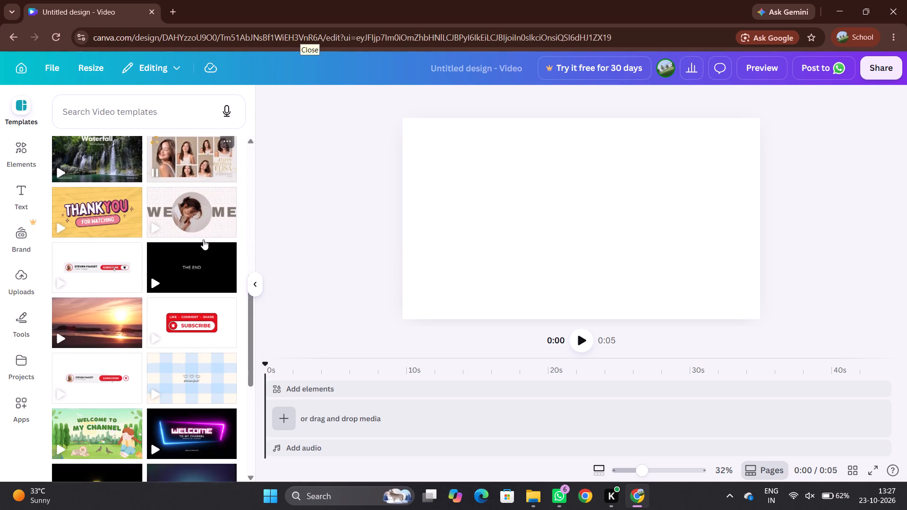
scroll(203, 239, "down", 3)
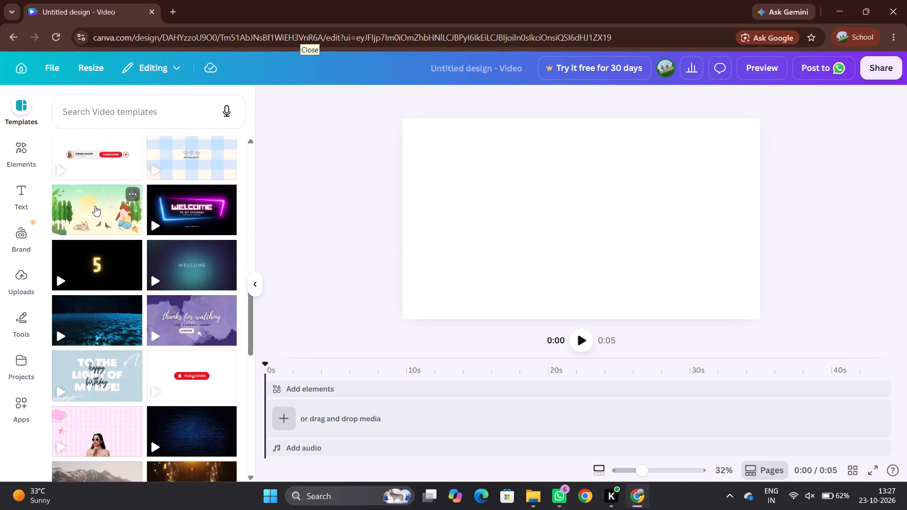
left_click(95, 206)
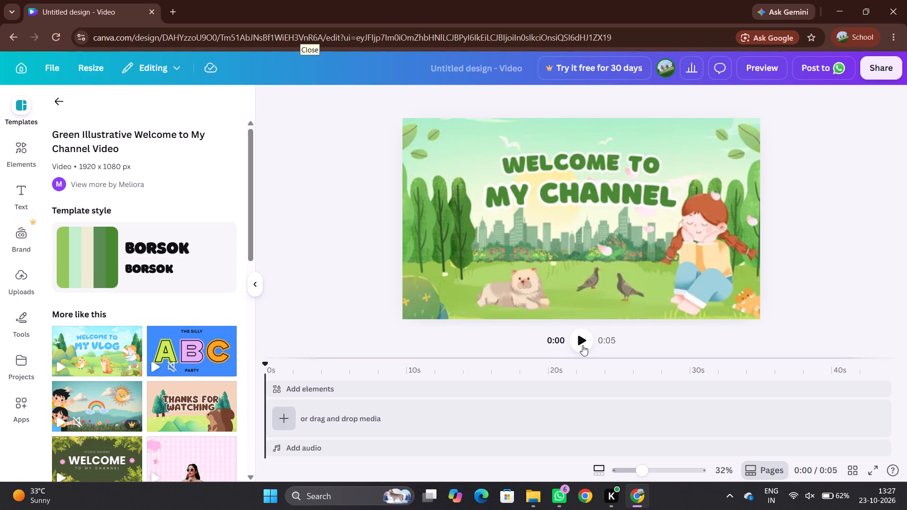
Play the template video through and examine its element, page and audio tracks on the timeline.
left_click(583, 345)
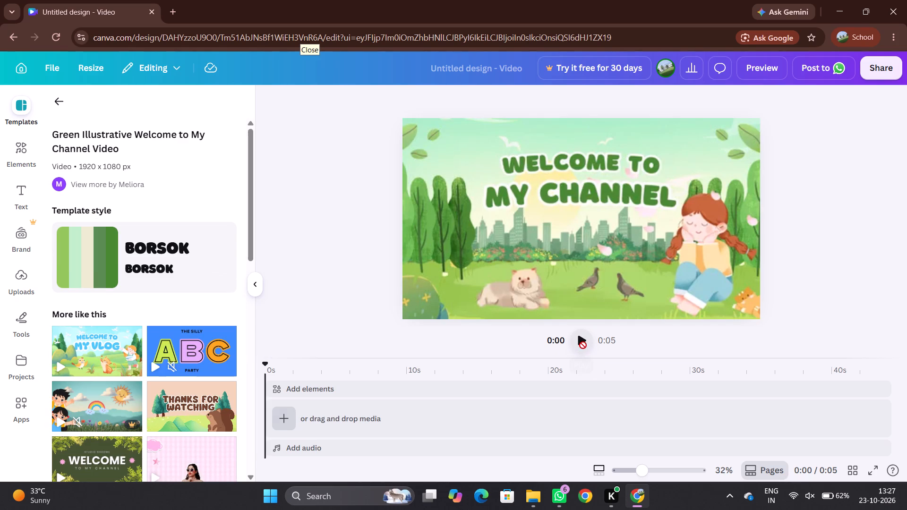
left_click(583, 338)
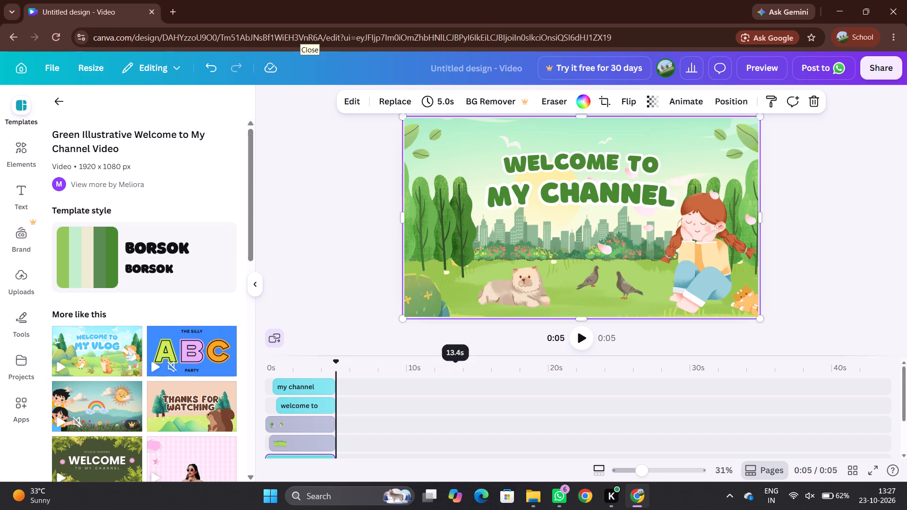
left_click(581, 340)
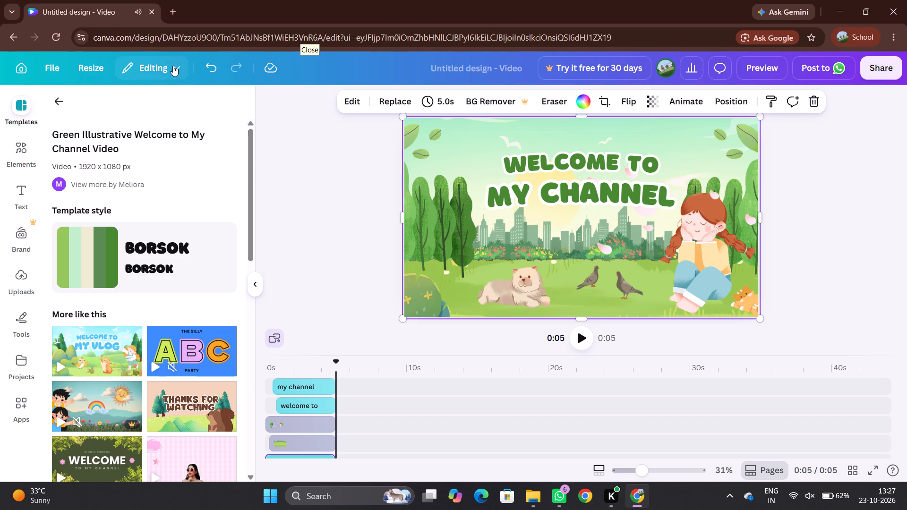
left_click(161, 65)
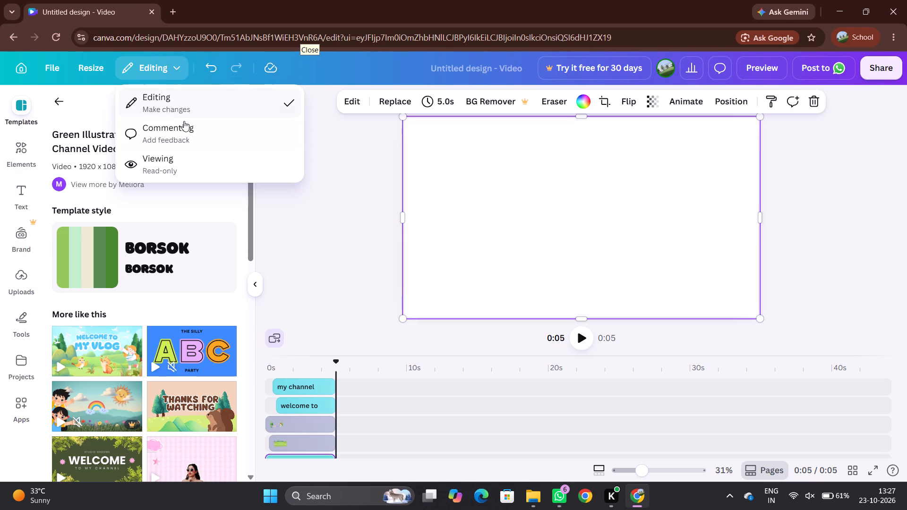
left_click(521, 201)
left_click(507, 191)
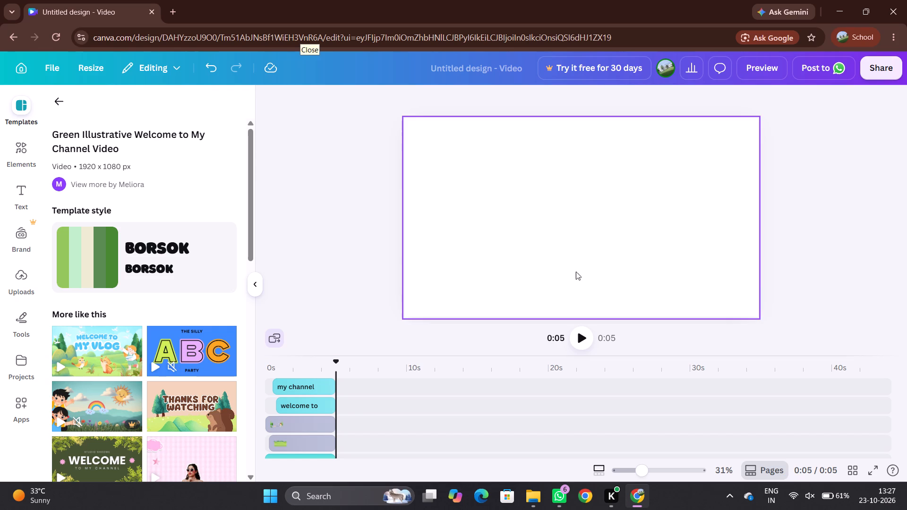
left_click(575, 337)
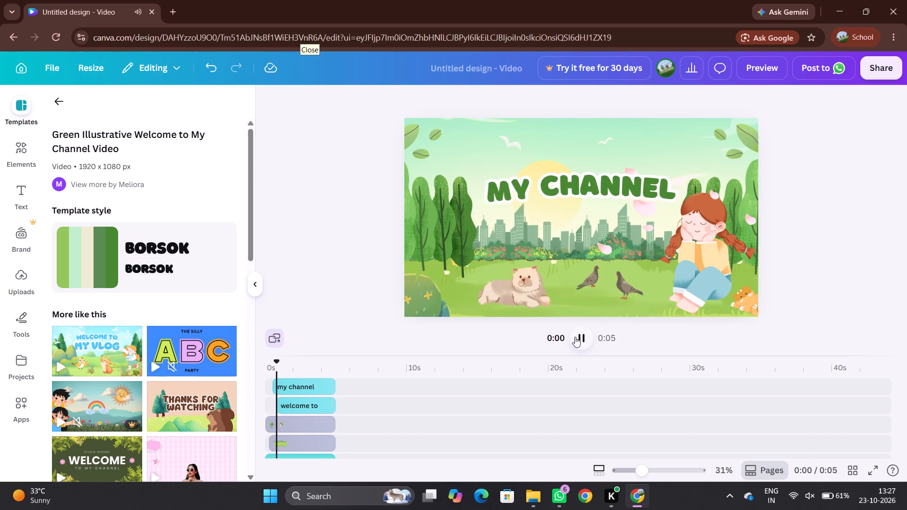
scroll(403, 415, "down", 1)
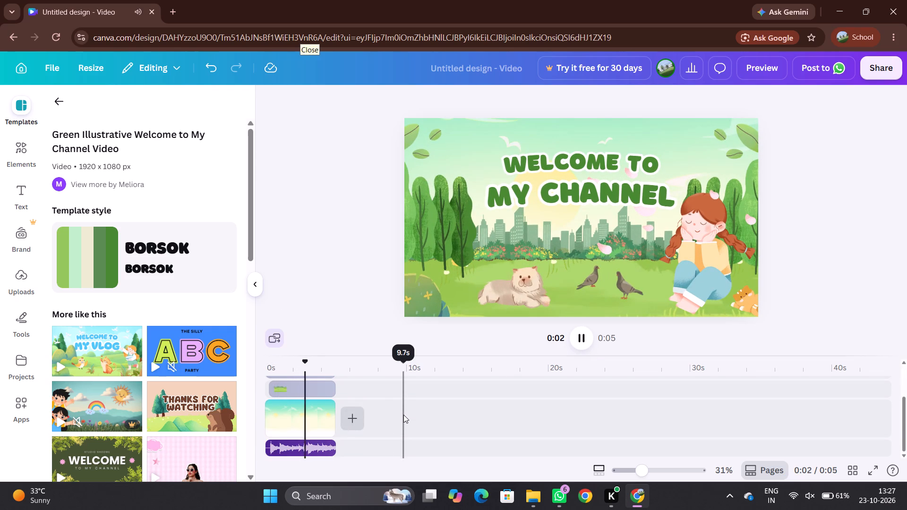
scroll(403, 415, "down", 1)
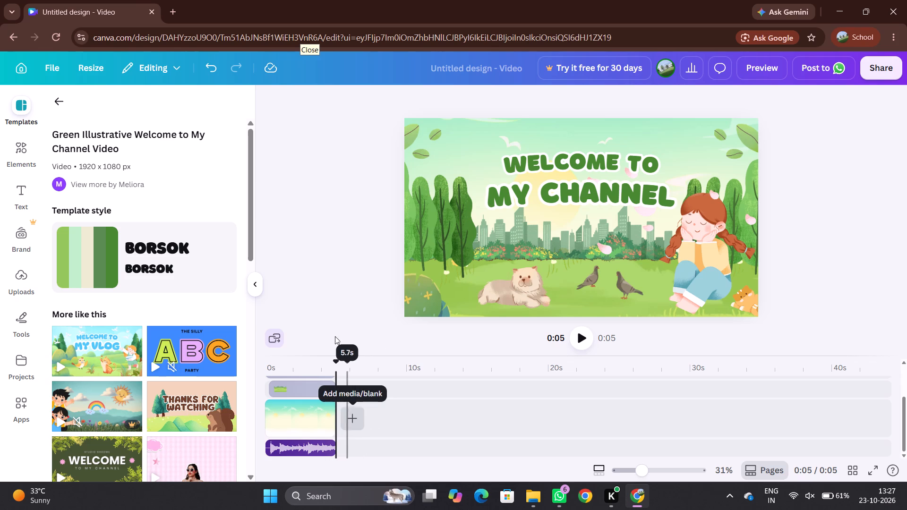
Browse the stock videos for media to add after the first page on the timeline.
left_click(350, 418)
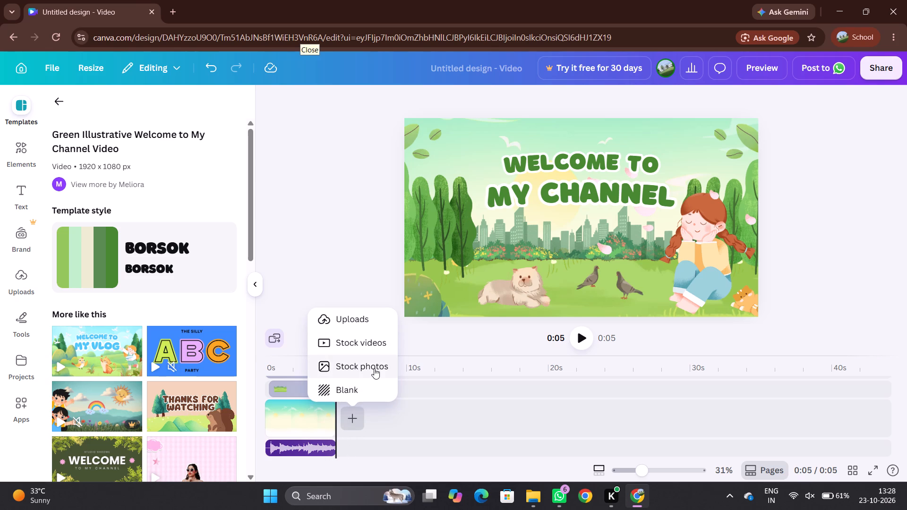
left_click(352, 343)
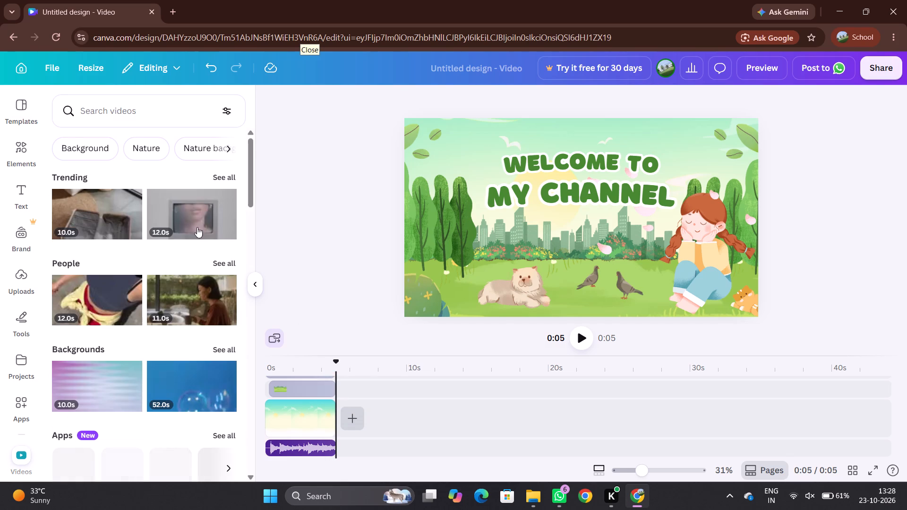
scroll(161, 327, "down", 4)
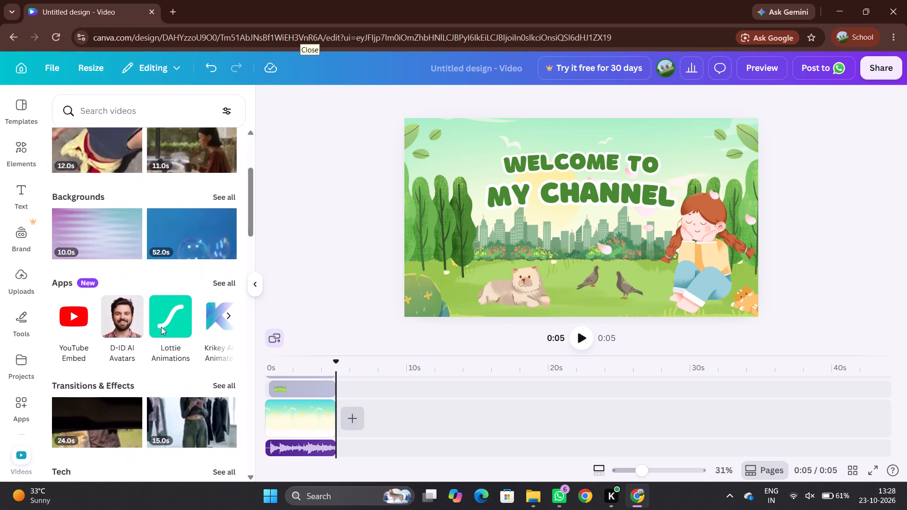
scroll(161, 327, "down", 3)
scroll(161, 327, "up", 2)
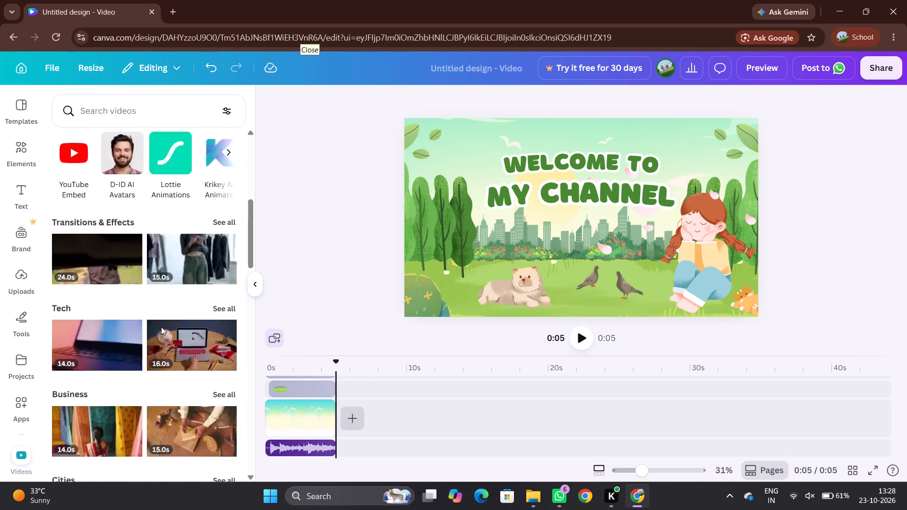
scroll(161, 327, "up", 1)
Add the stock photo of a yellow flower field under a cloudy sky after the template page on the timeline.
left_click(347, 411)
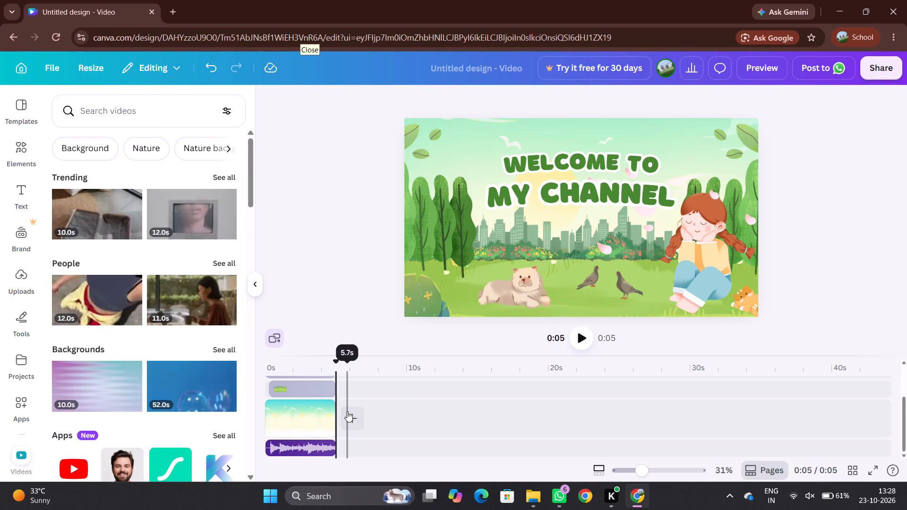
left_click(349, 360)
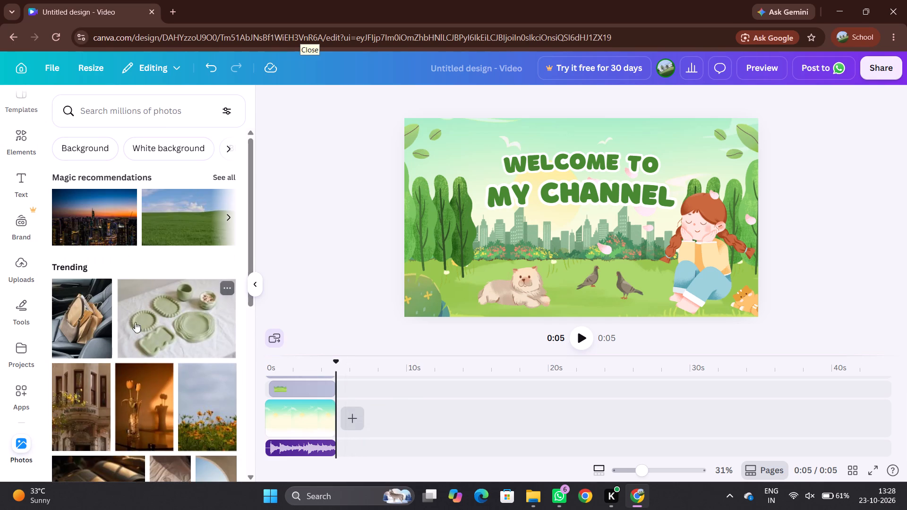
scroll(209, 374, "down", 3)
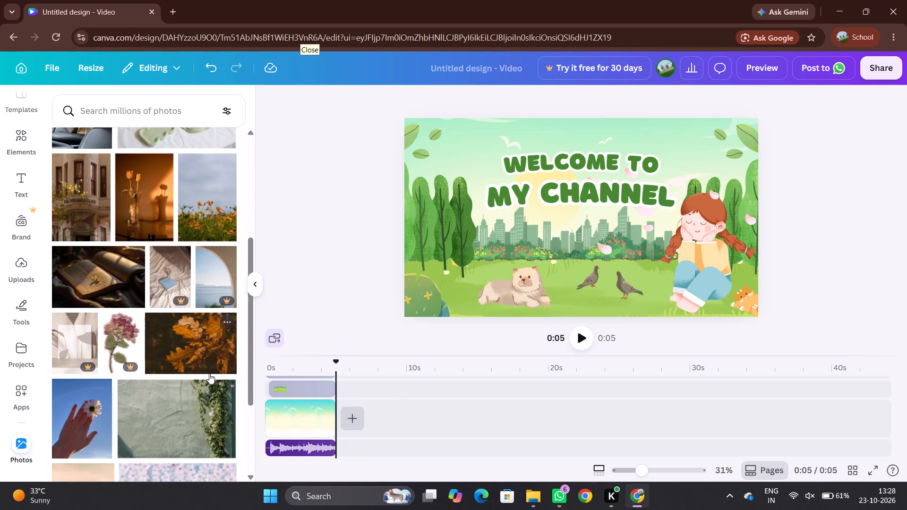
scroll(166, 250, "down", 3)
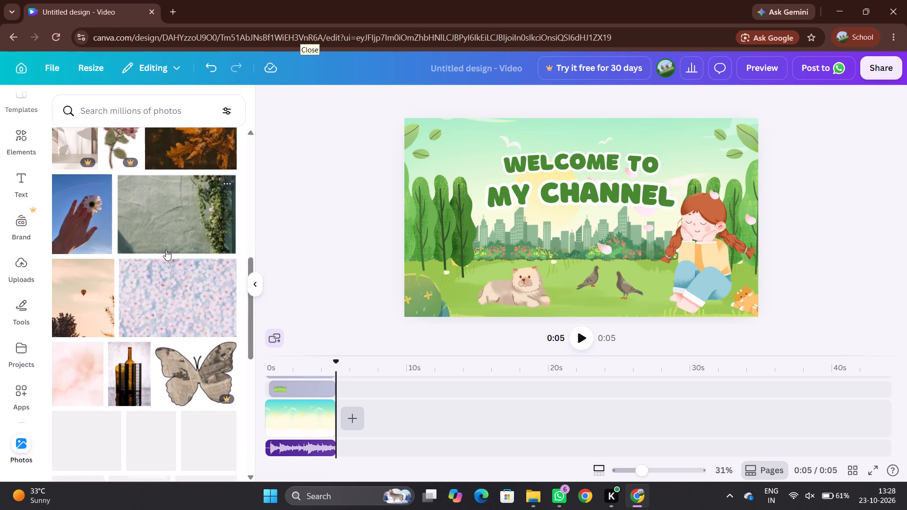
scroll(166, 250, "down", 1)
scroll(105, 381, "down", 2)
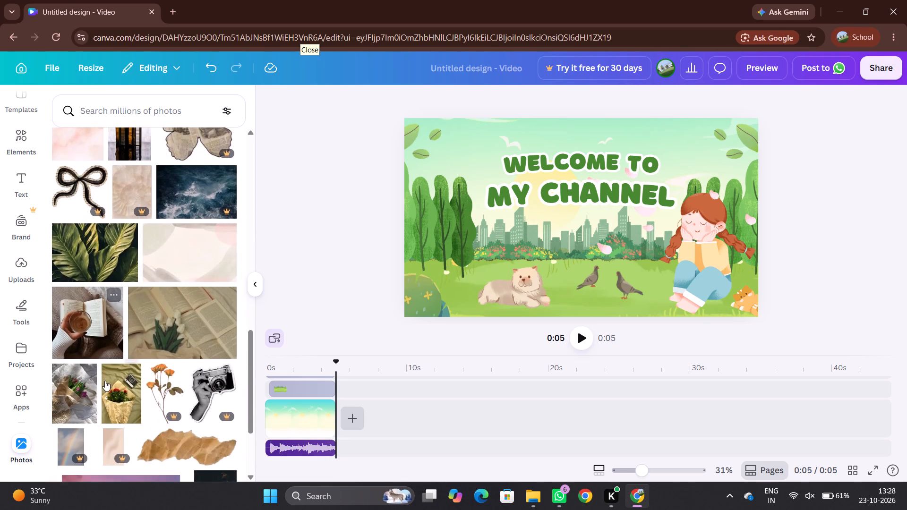
scroll(105, 381, "down", 1)
scroll(167, 338, "down", 2)
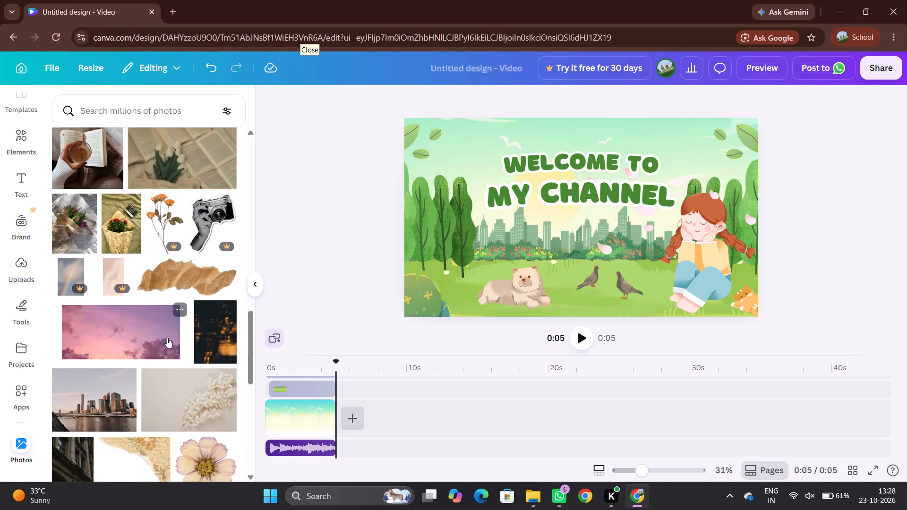
scroll(167, 338, "down", 4)
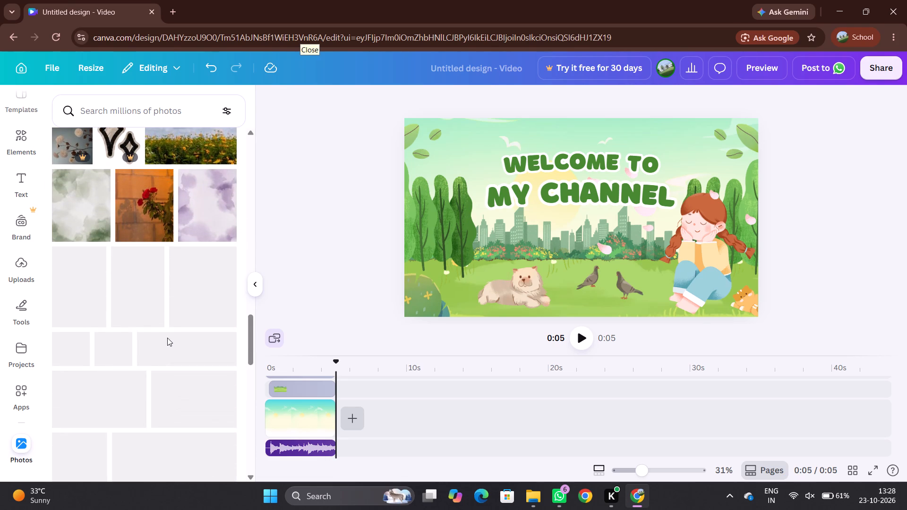
scroll(167, 338, "up", 6)
scroll(167, 338, "down", 1)
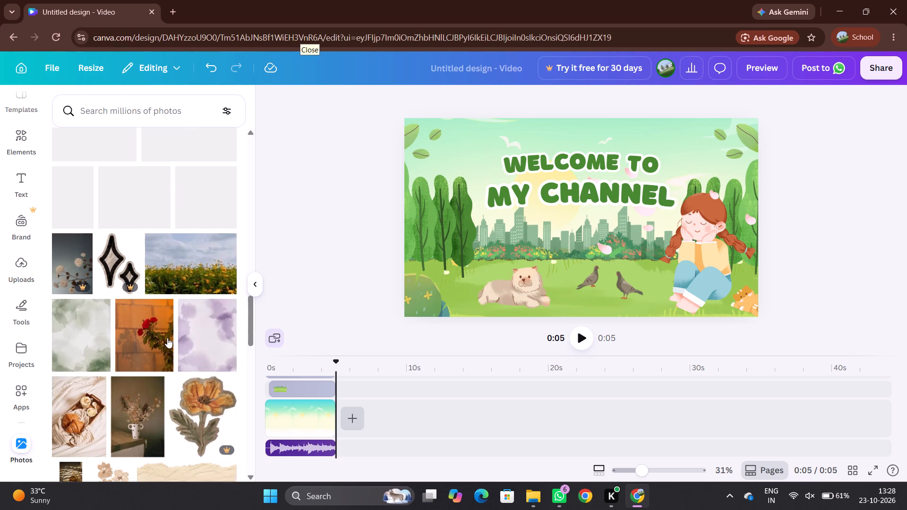
scroll(167, 338, "down", 1)
left_click(199, 227)
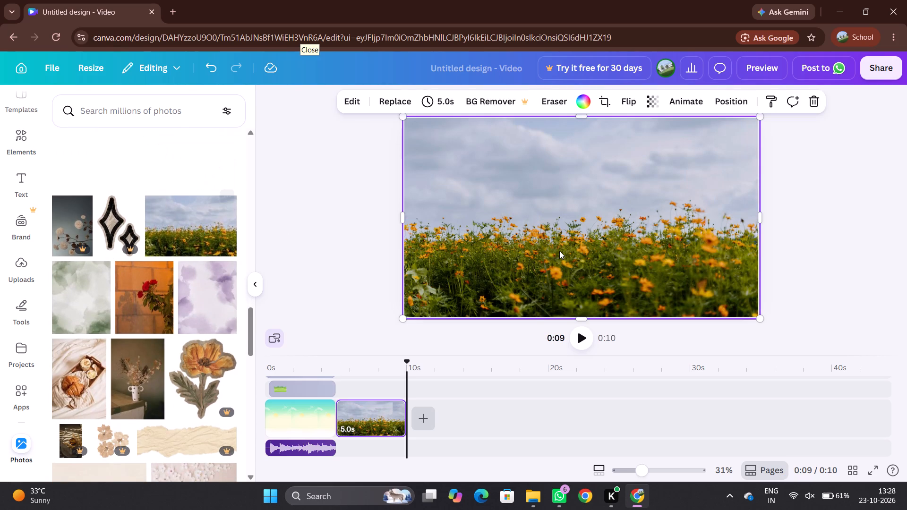
Add the stock photo of the wooden boardwalk through sand dunes after the flower field page.
left_click(424, 416)
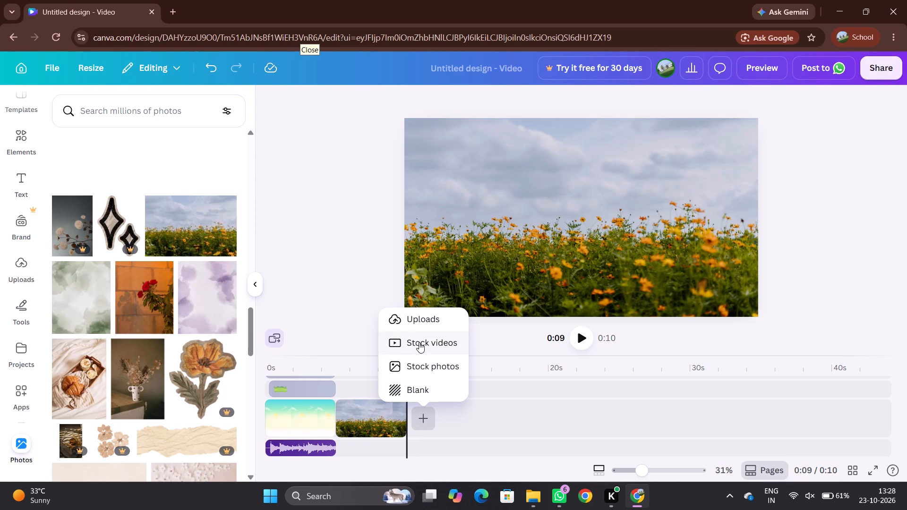
left_click(419, 365)
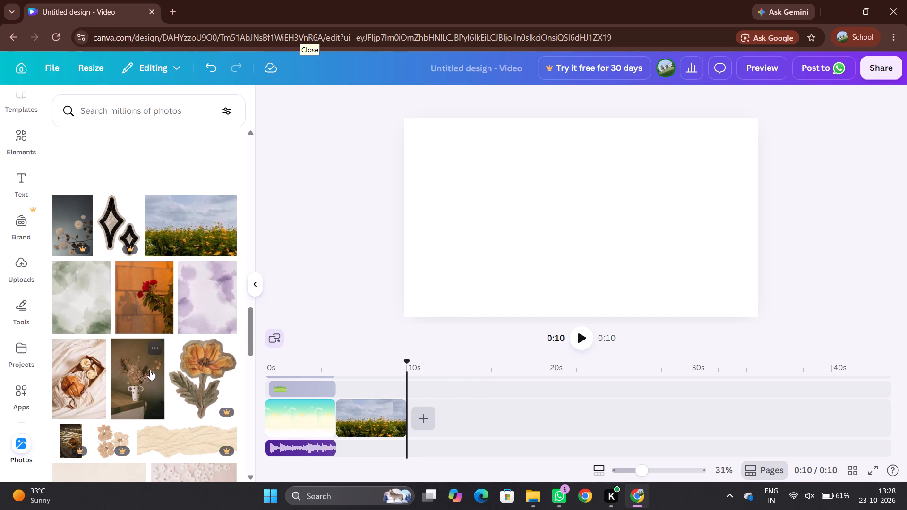
scroll(150, 370, "down", 6)
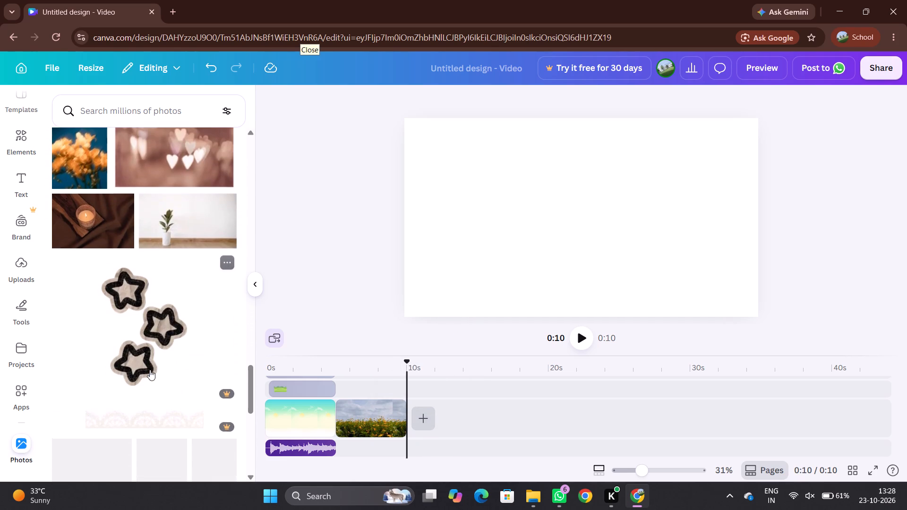
scroll(150, 370, "down", 5)
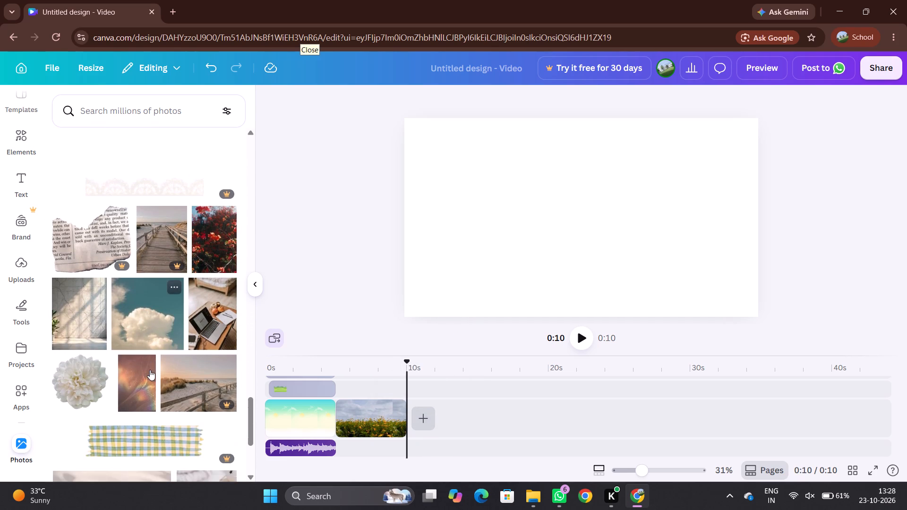
scroll(150, 370, "down", 1)
left_click(167, 237)
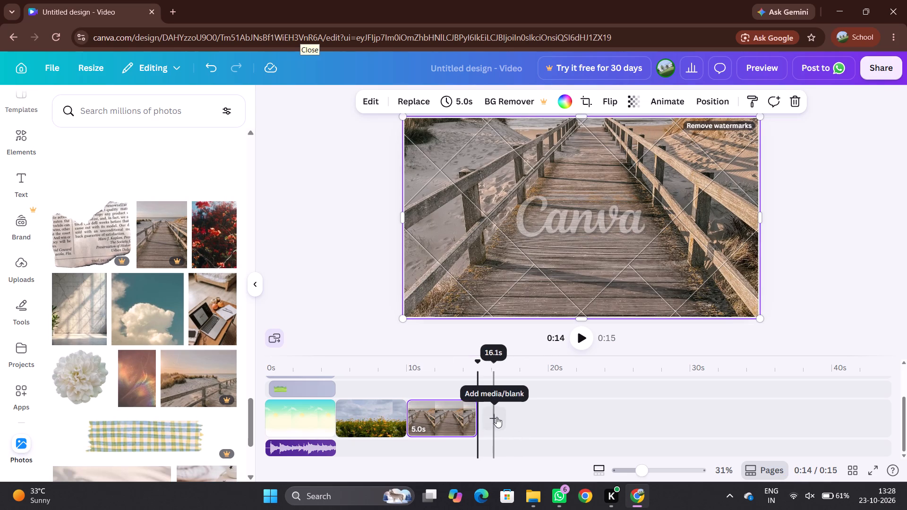
Add the stock photo of sunlit orange curtains in a dark room after the boardwalk page.
left_click(496, 417)
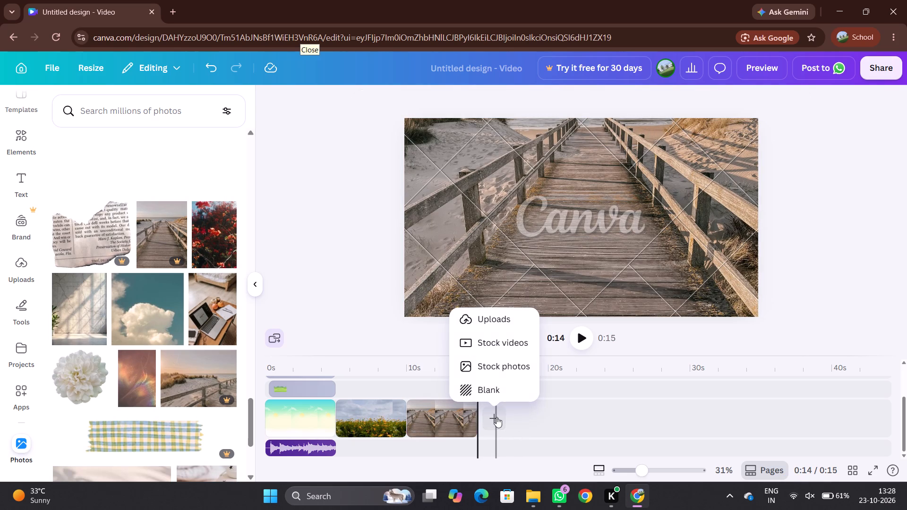
left_click(494, 366)
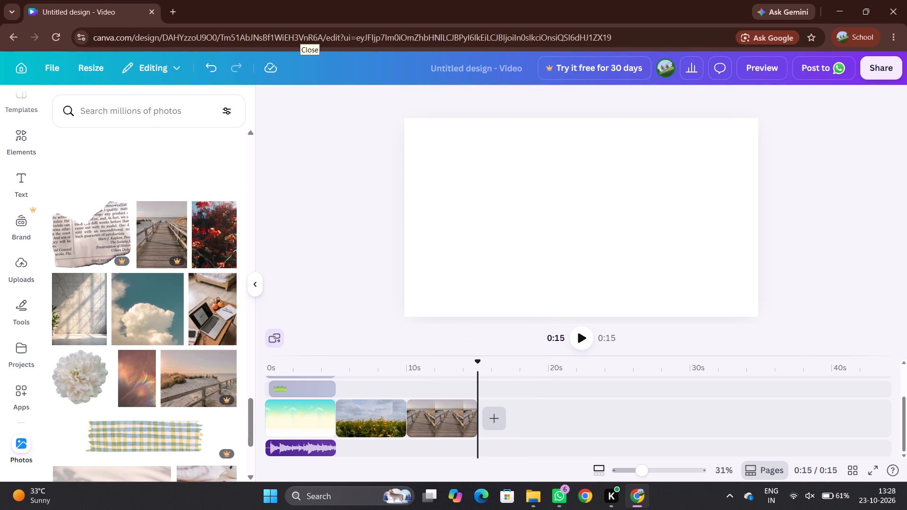
scroll(181, 348, "down", 2)
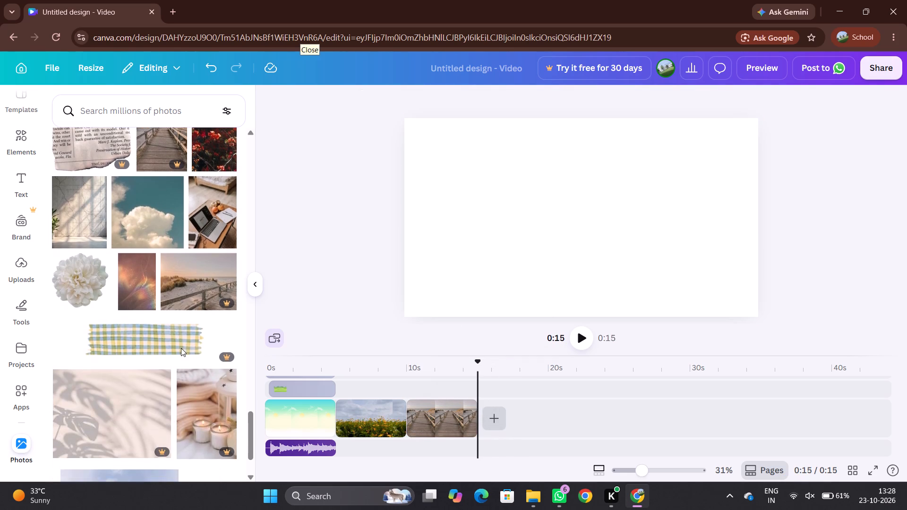
scroll(181, 348, "down", 6)
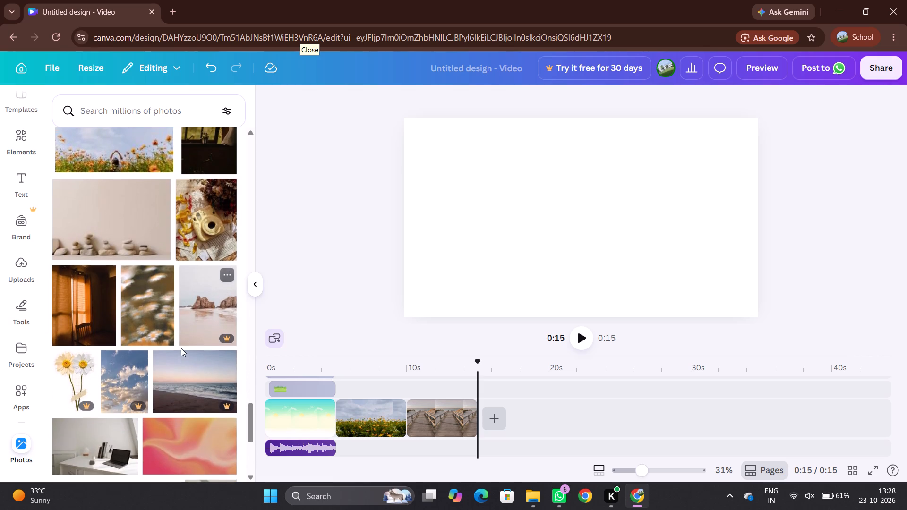
left_click(86, 290)
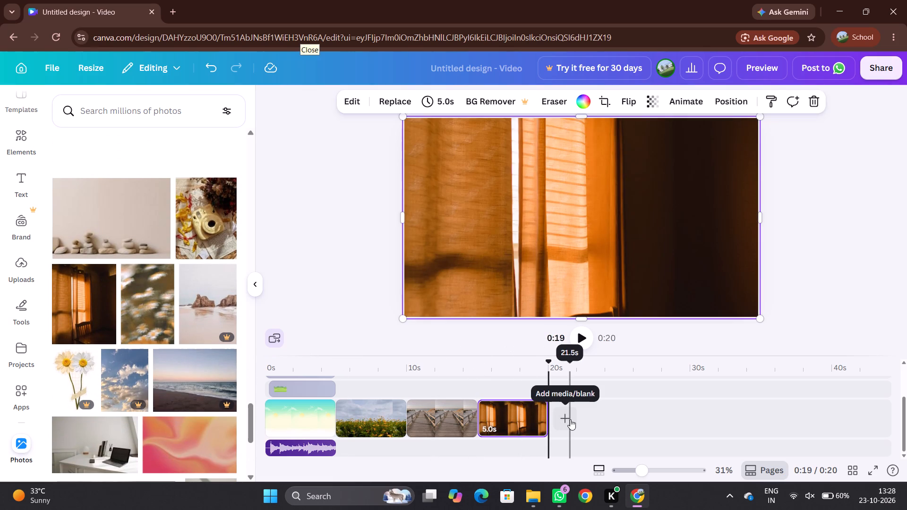
Add the stock photo of orange clouds in a grey sky after the curtain page on the timeline.
left_click(565, 416)
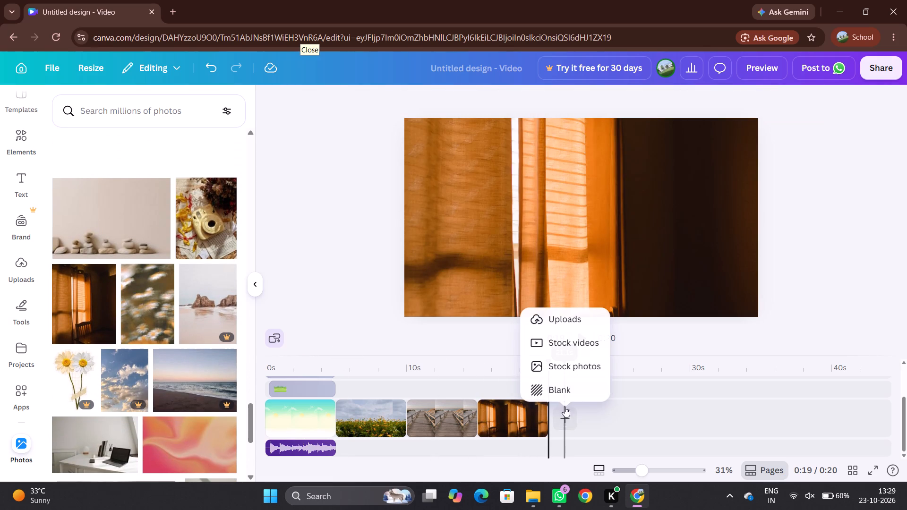
left_click(556, 363)
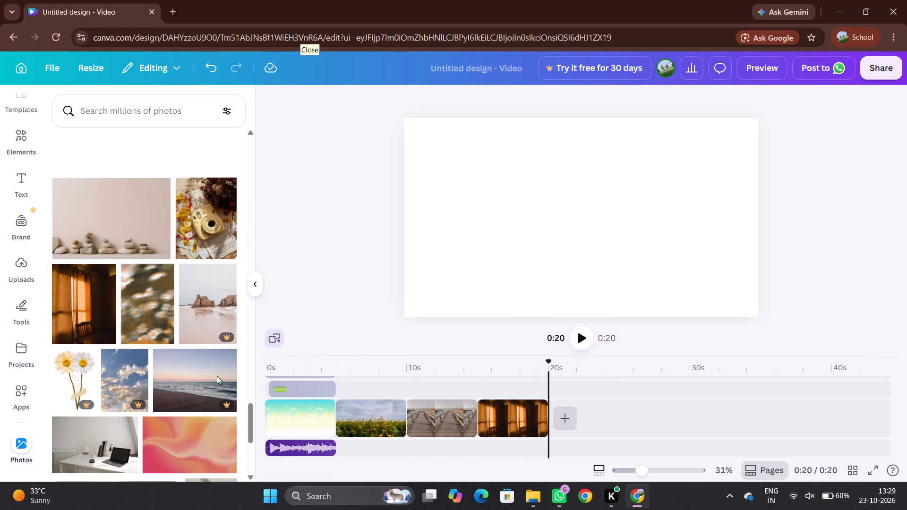
left_click(563, 415)
left_click(566, 364)
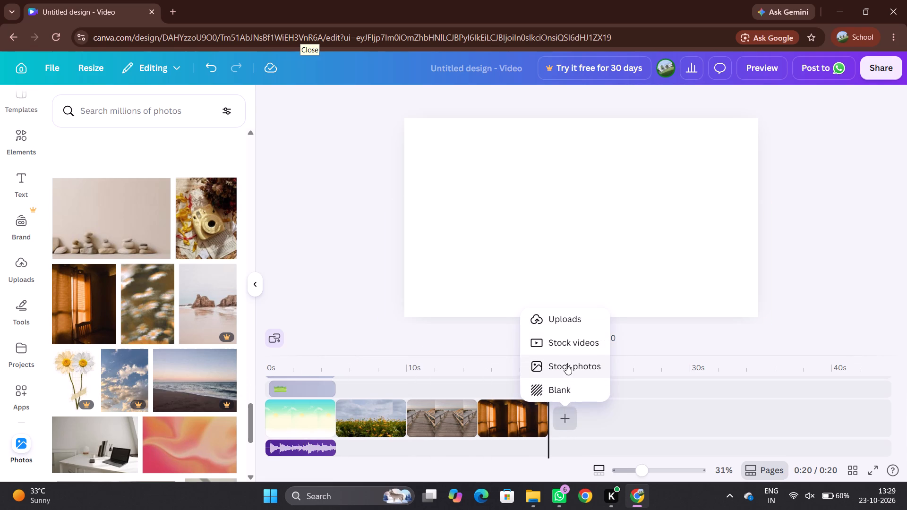
left_click(565, 415)
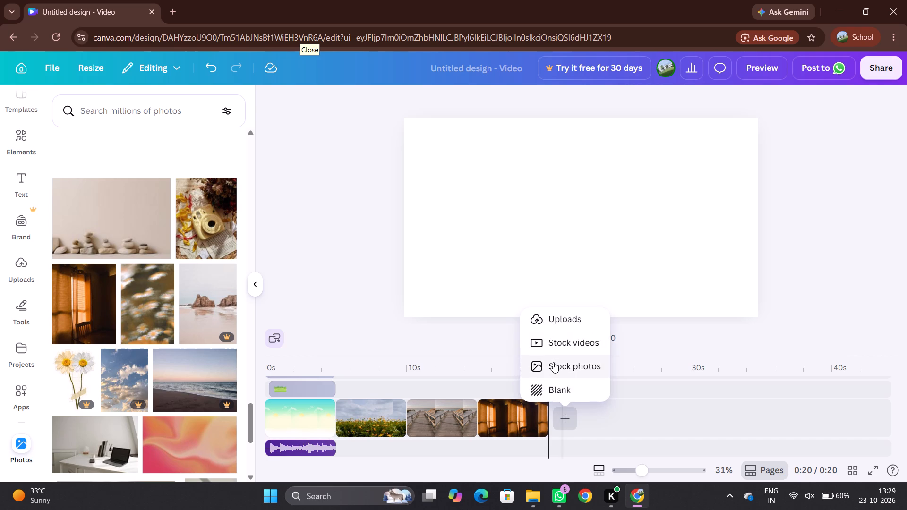
left_click(553, 362)
scroll(89, 382, "down", 3)
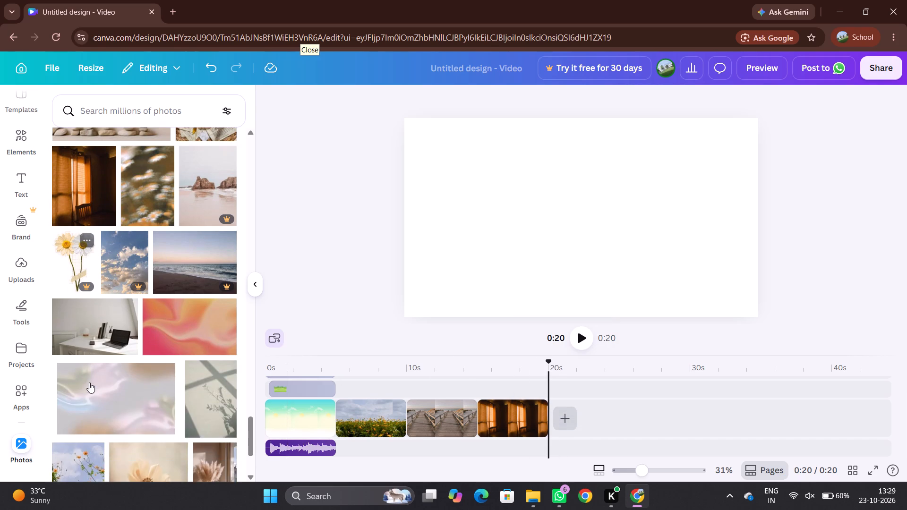
scroll(89, 382, "down", 3)
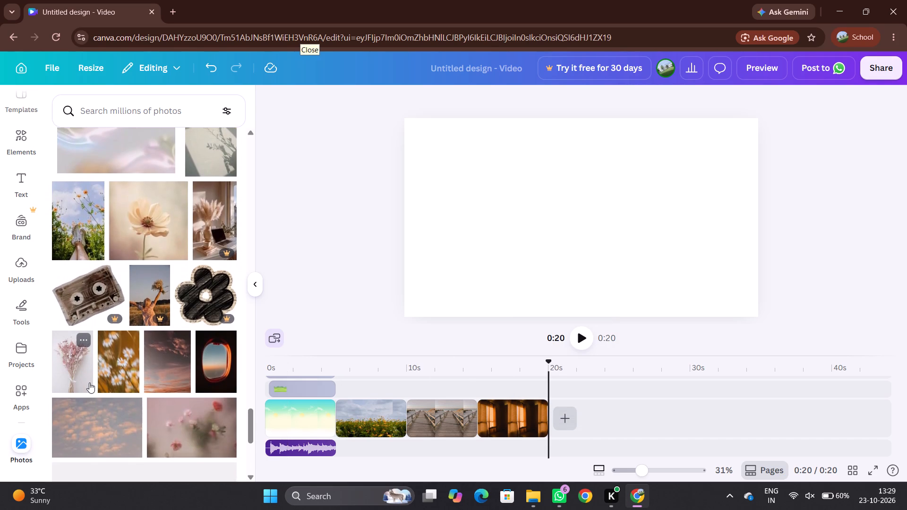
scroll(89, 382, "down", 3)
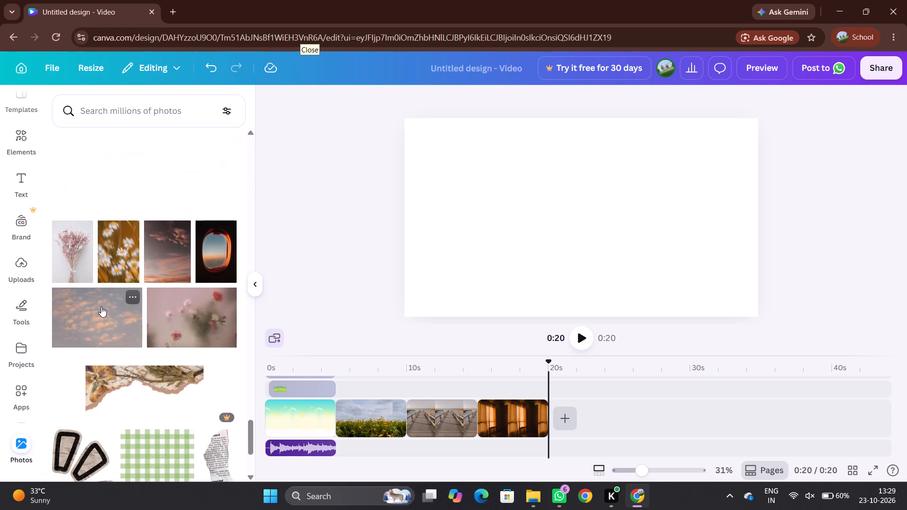
left_click(101, 306)
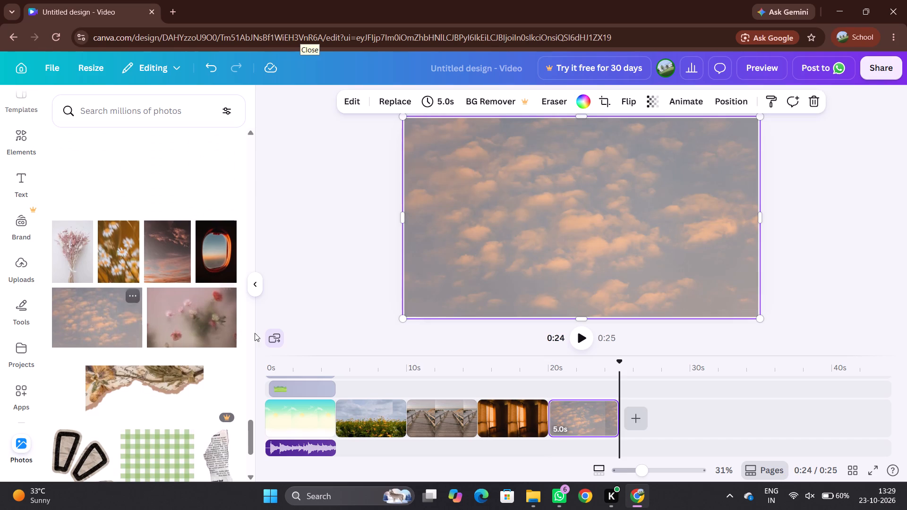
Add the stock photo of white headphones on brown satin fabric after the orange clouds page.
left_click(630, 412)
left_click(627, 362)
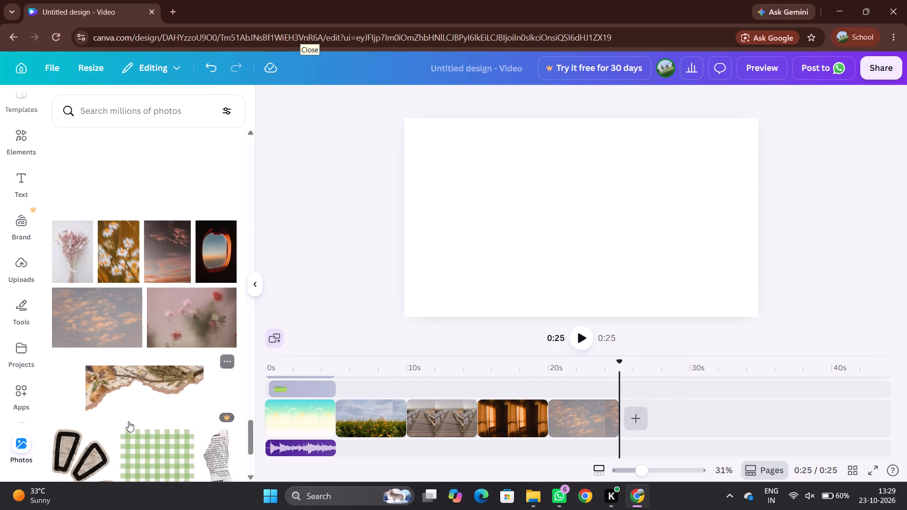
scroll(128, 421, "down", 2)
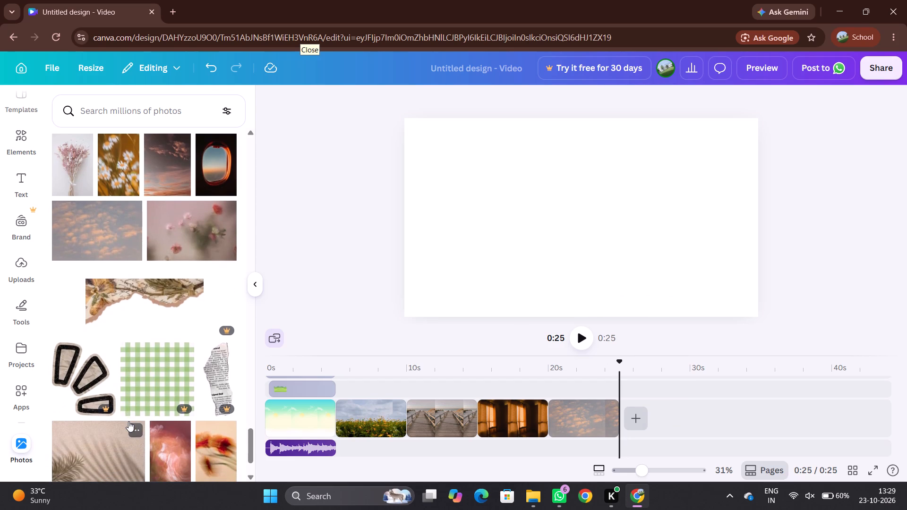
scroll(129, 294, "down", 4)
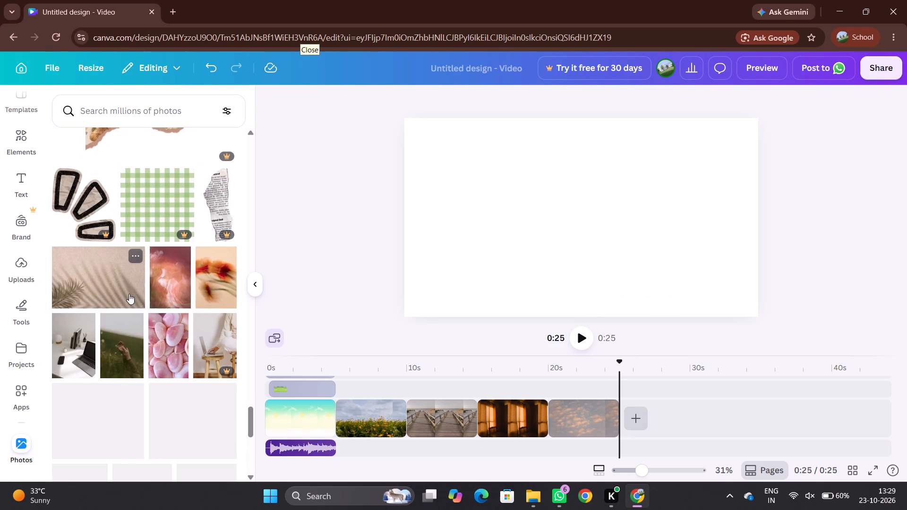
scroll(129, 294, "down", 5)
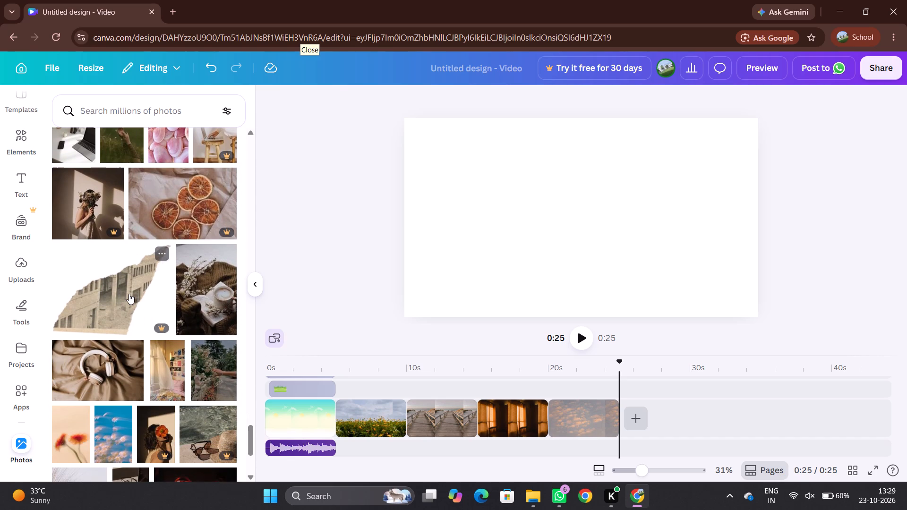
scroll(129, 294, "down", 2)
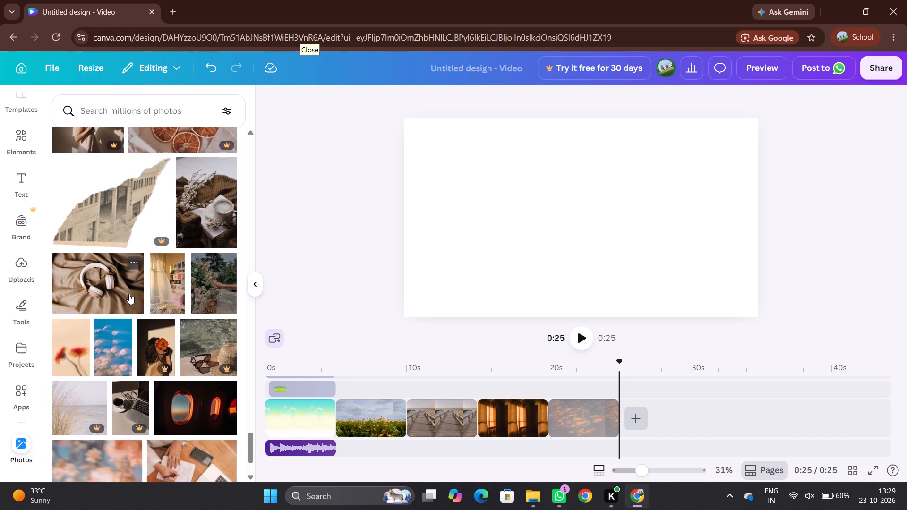
scroll(129, 294, "down", 1)
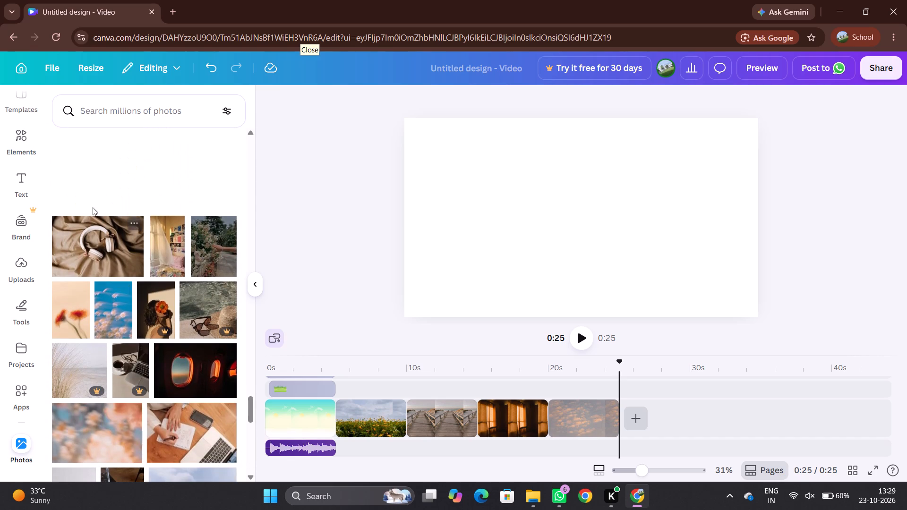
left_click(96, 243)
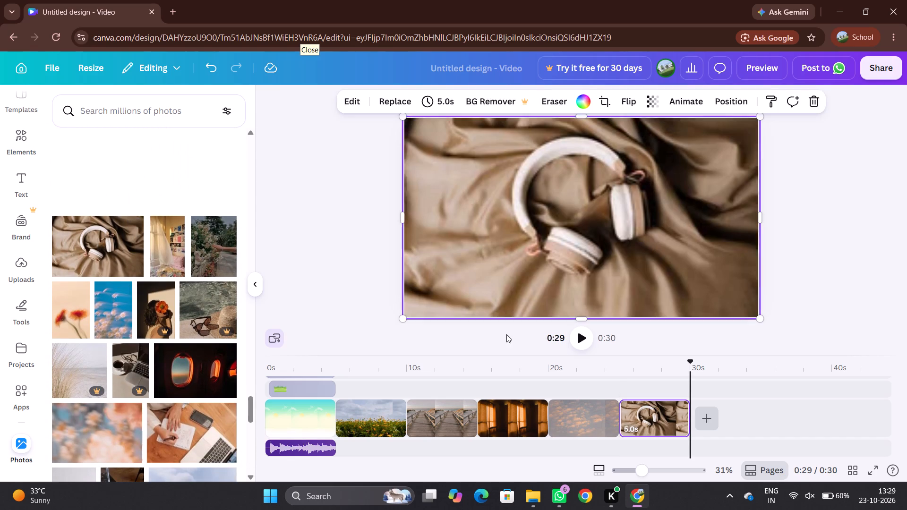
Add the torn-paper stock image of a cracked eye as a page after the headphones page.
left_click(707, 414)
left_click(692, 366)
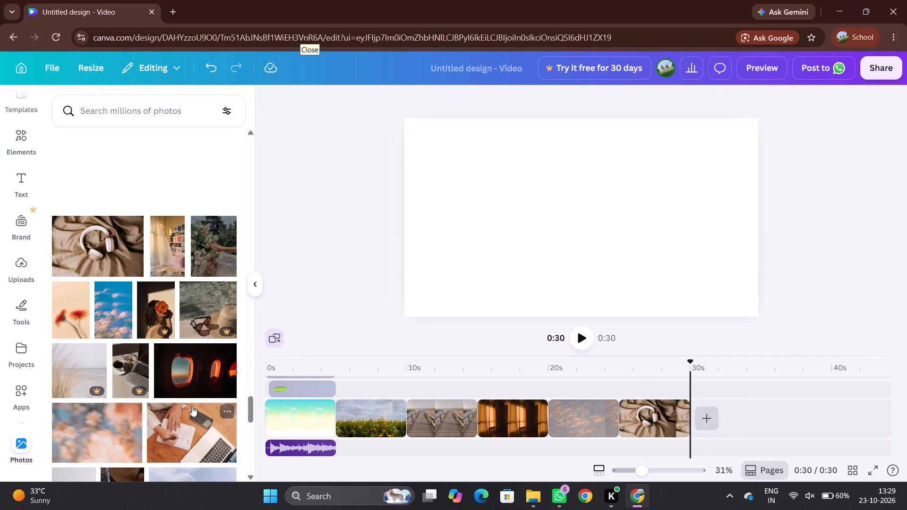
scroll(192, 406, "down", 5)
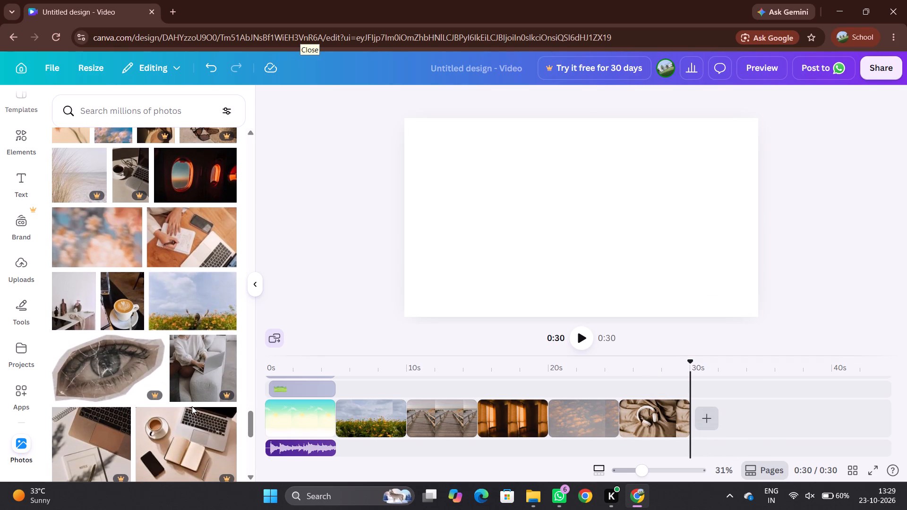
scroll(192, 406, "down", 1)
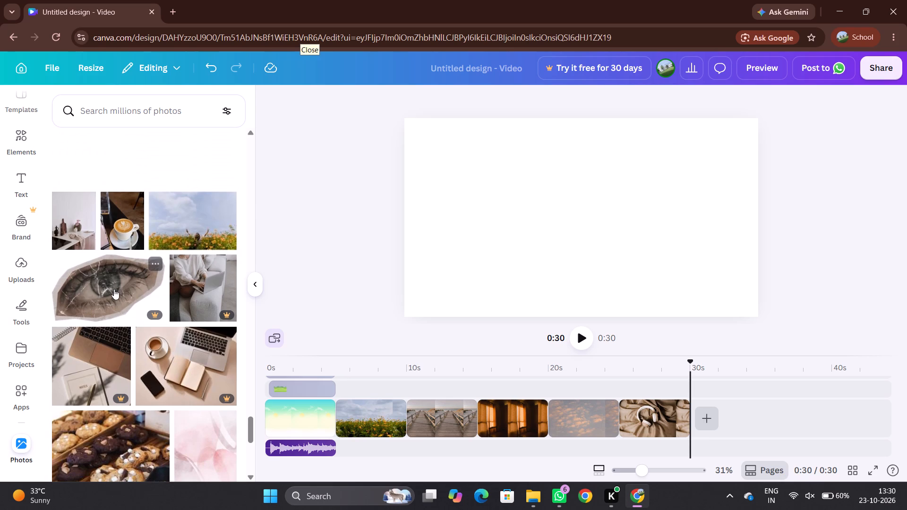
left_click(114, 289)
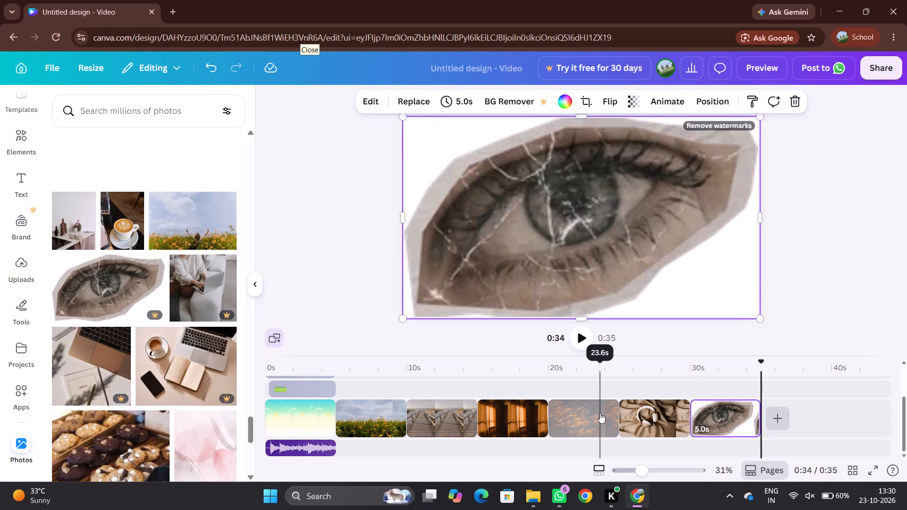
Add the stock photo of white clouds in a pale blue sky after the eye page.
left_click(779, 412)
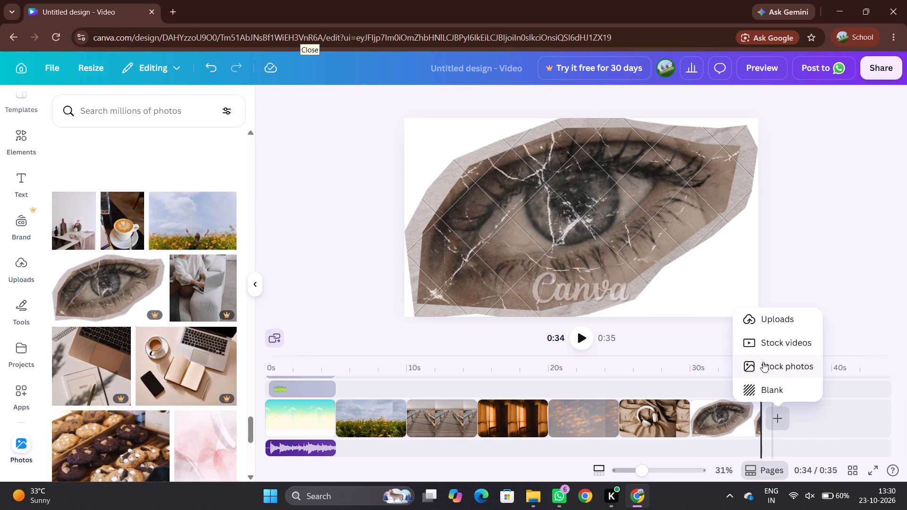
left_click(763, 362)
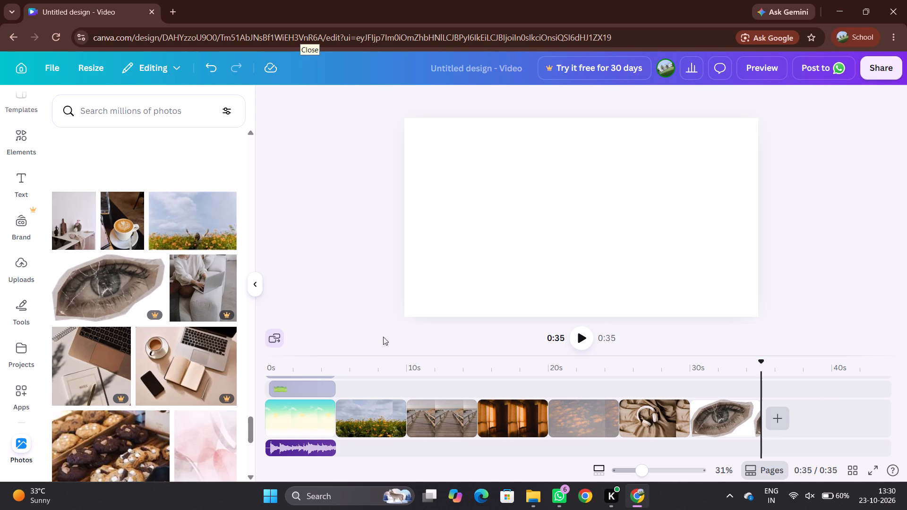
scroll(184, 411, "down", 5)
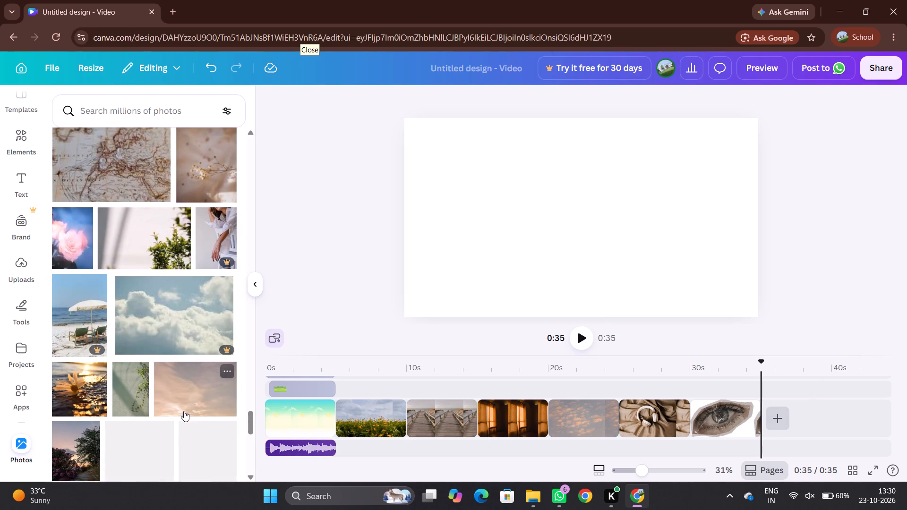
scroll(184, 411, "down", 1)
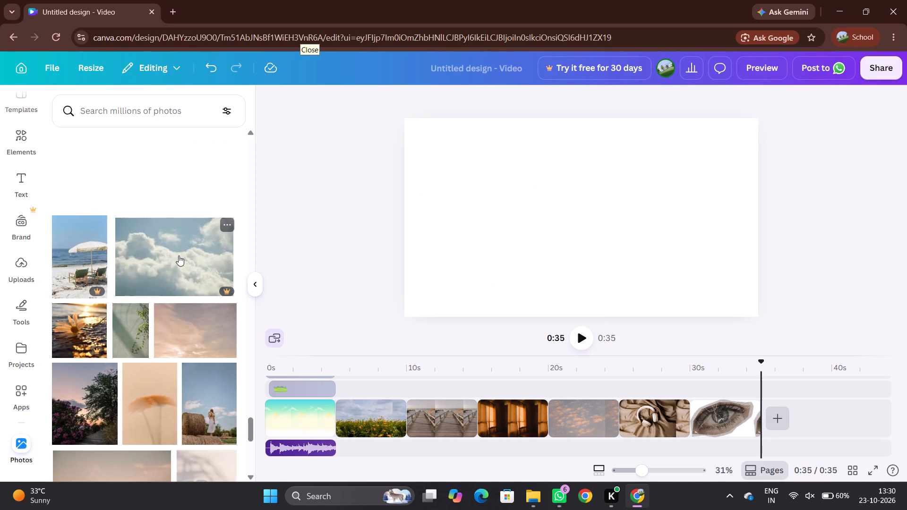
left_click(179, 255)
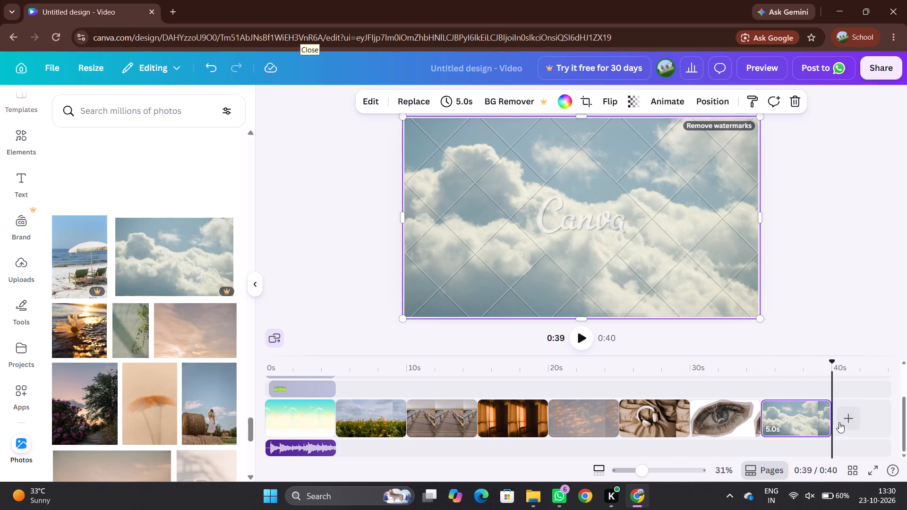
Add the stock photo of purple flowers and a dark tree at sunset after the white clouds page.
left_click(847, 416)
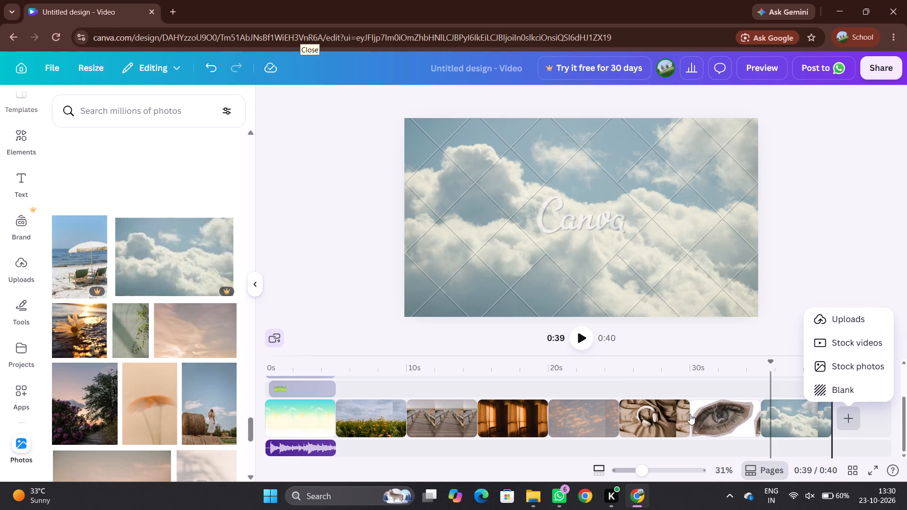
left_click(93, 401)
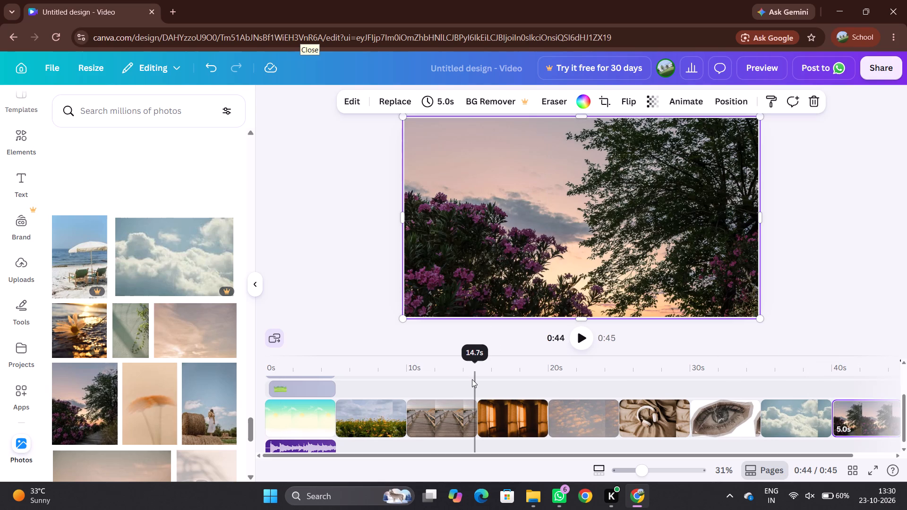
Look over the page sequence on the timeline and play the video to preview it.
scroll(710, 425, "left", 2)
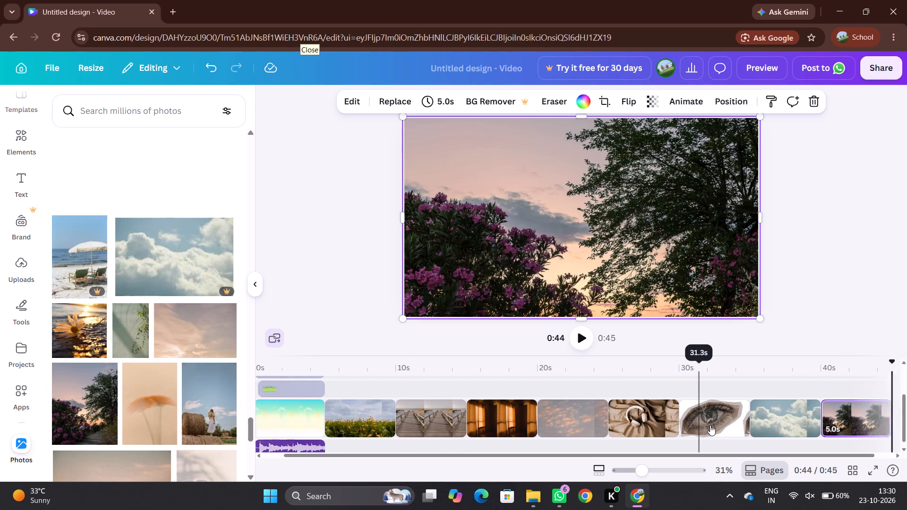
scroll(710, 425, "left", 3)
scroll(710, 425, "right", 5)
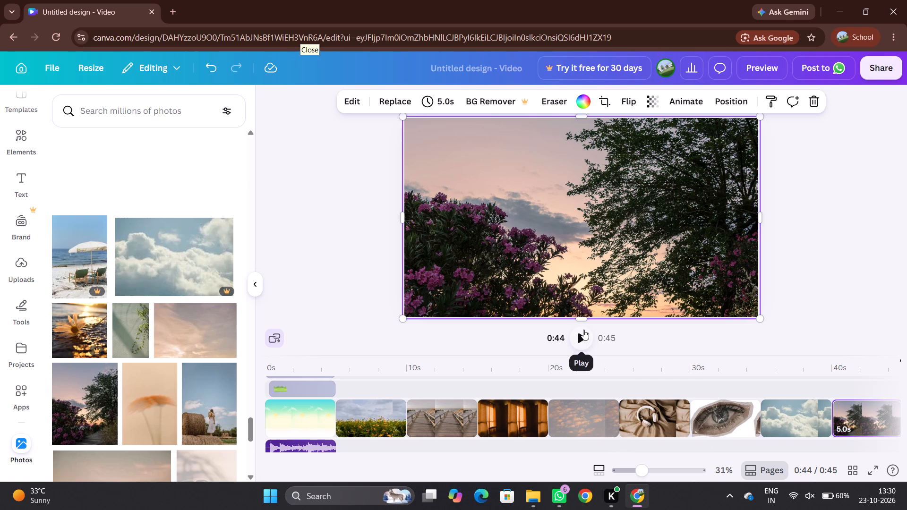
left_click(582, 338)
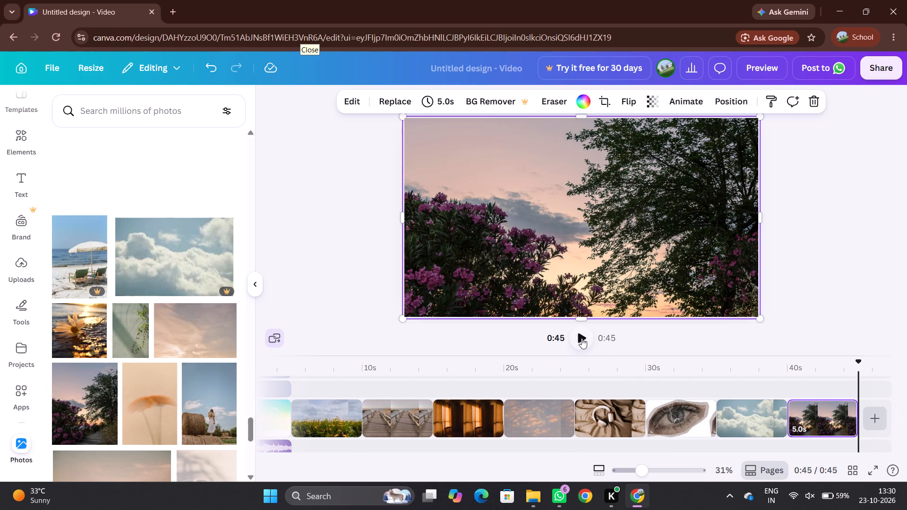
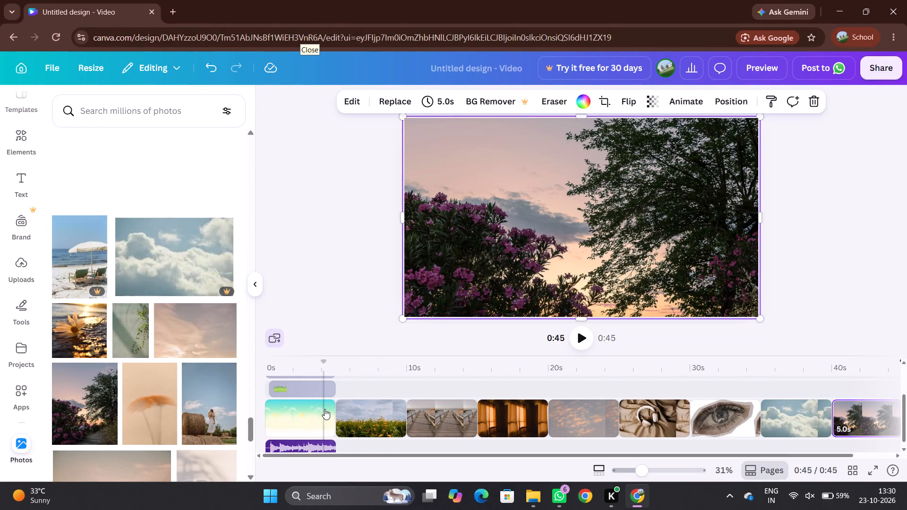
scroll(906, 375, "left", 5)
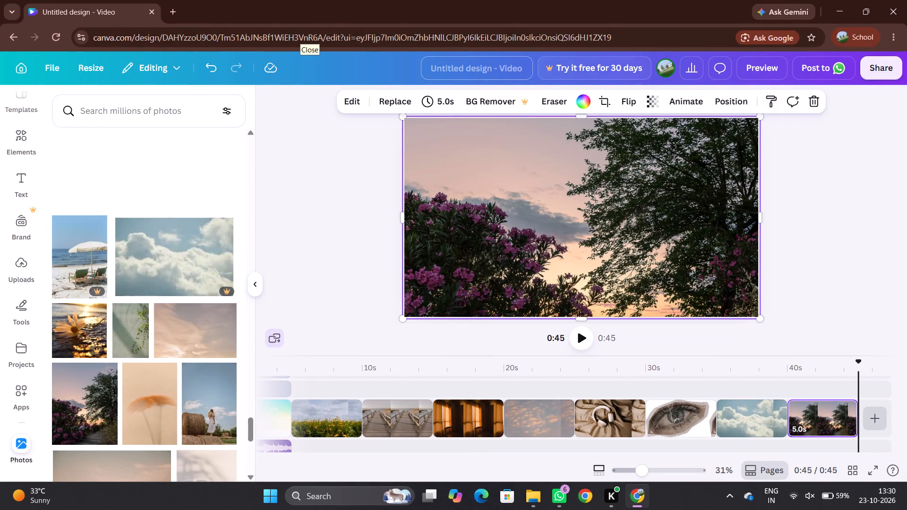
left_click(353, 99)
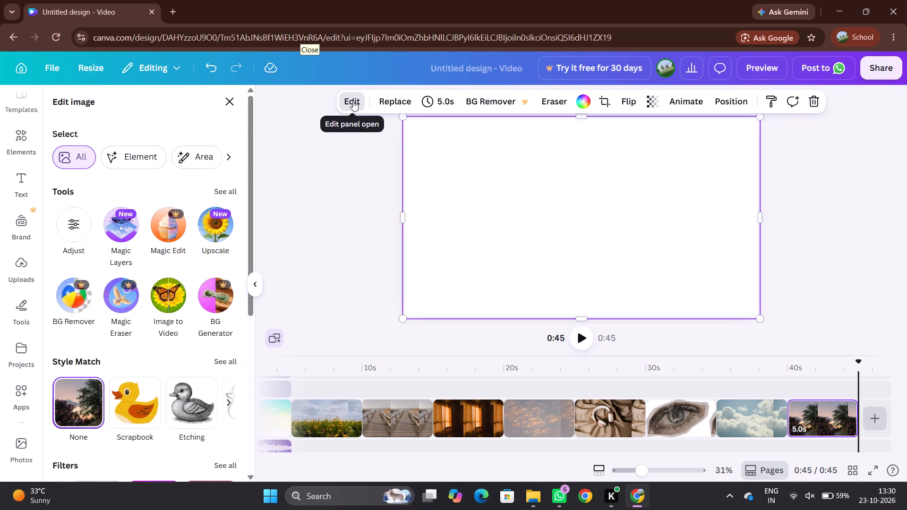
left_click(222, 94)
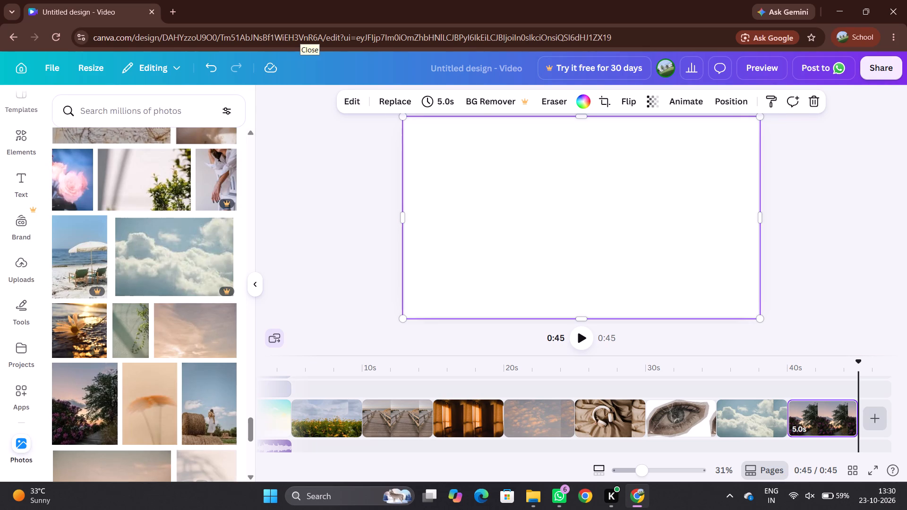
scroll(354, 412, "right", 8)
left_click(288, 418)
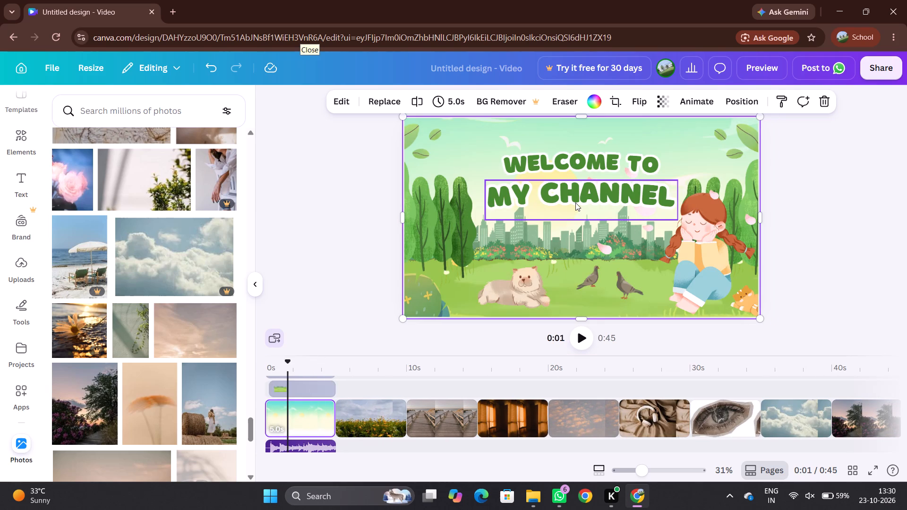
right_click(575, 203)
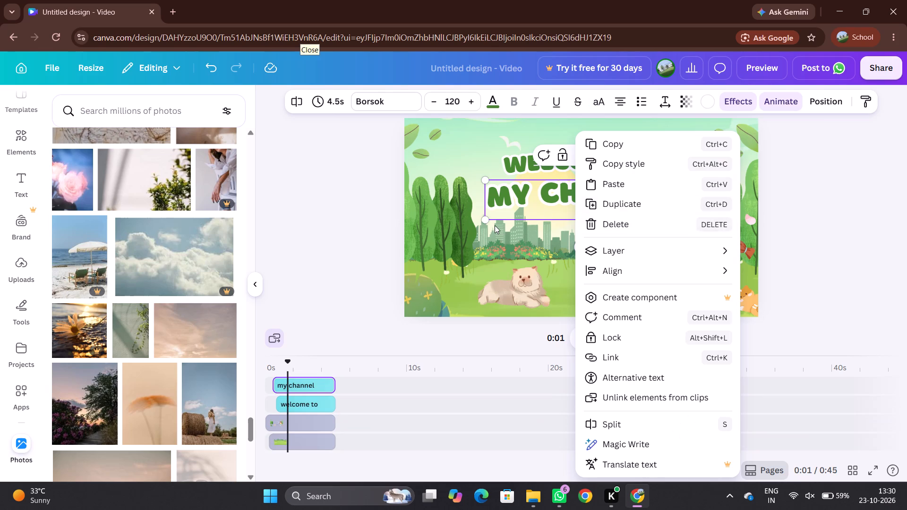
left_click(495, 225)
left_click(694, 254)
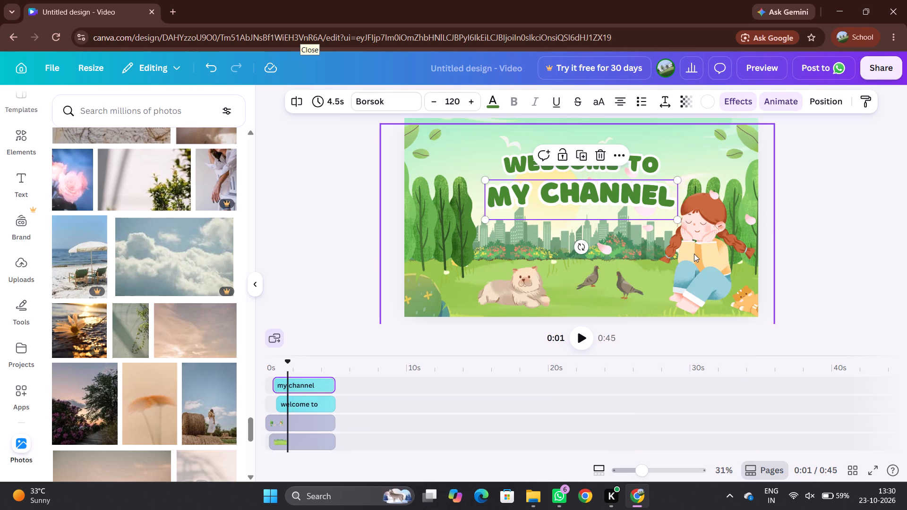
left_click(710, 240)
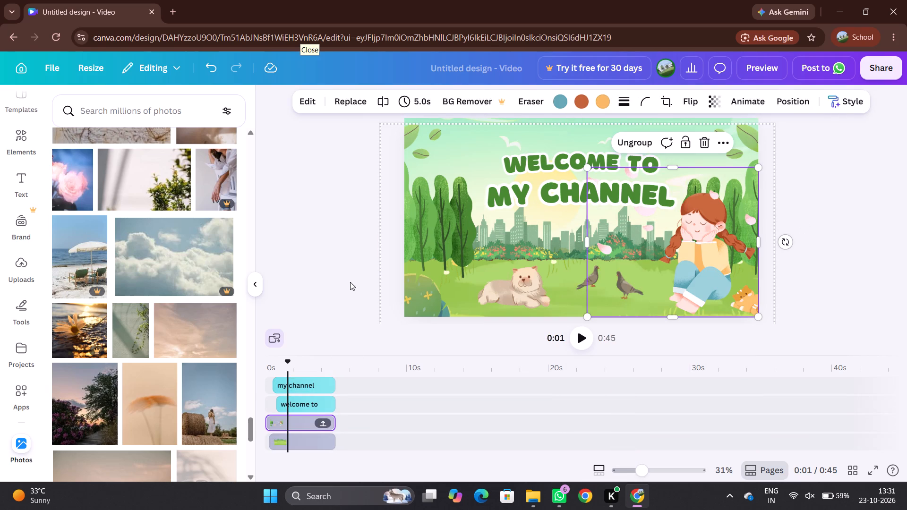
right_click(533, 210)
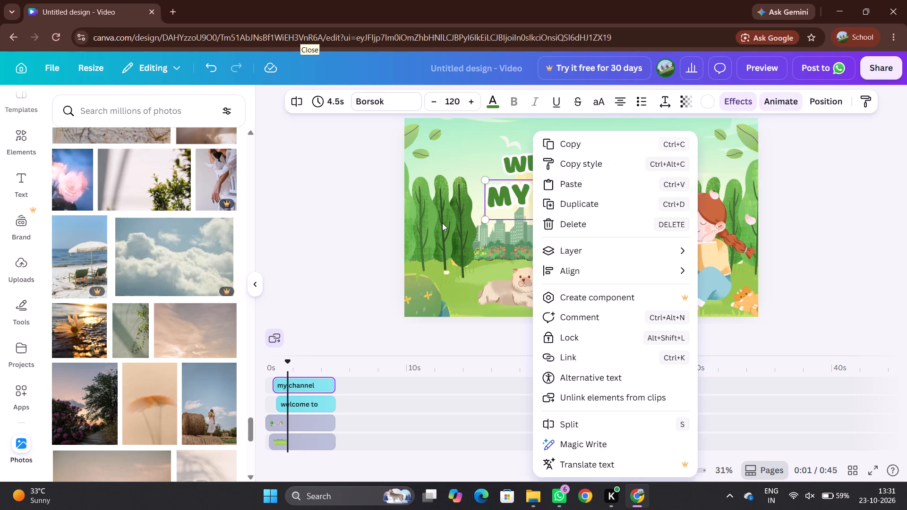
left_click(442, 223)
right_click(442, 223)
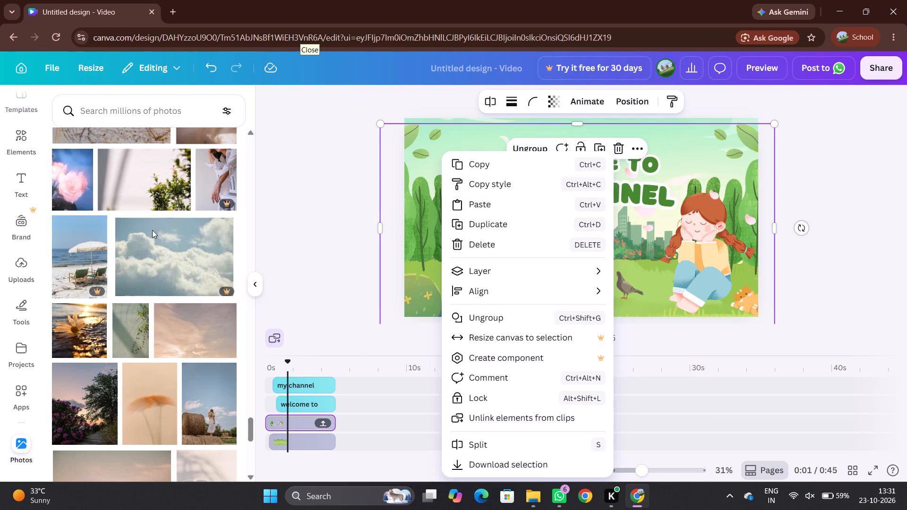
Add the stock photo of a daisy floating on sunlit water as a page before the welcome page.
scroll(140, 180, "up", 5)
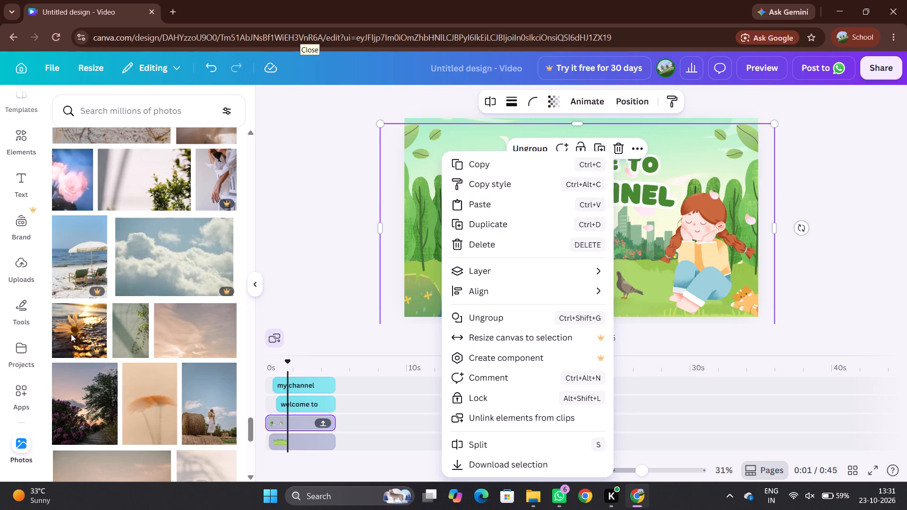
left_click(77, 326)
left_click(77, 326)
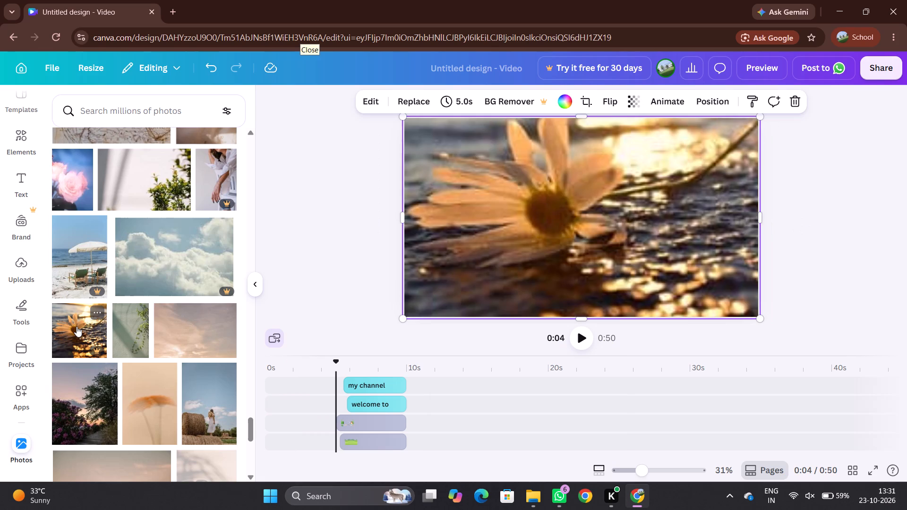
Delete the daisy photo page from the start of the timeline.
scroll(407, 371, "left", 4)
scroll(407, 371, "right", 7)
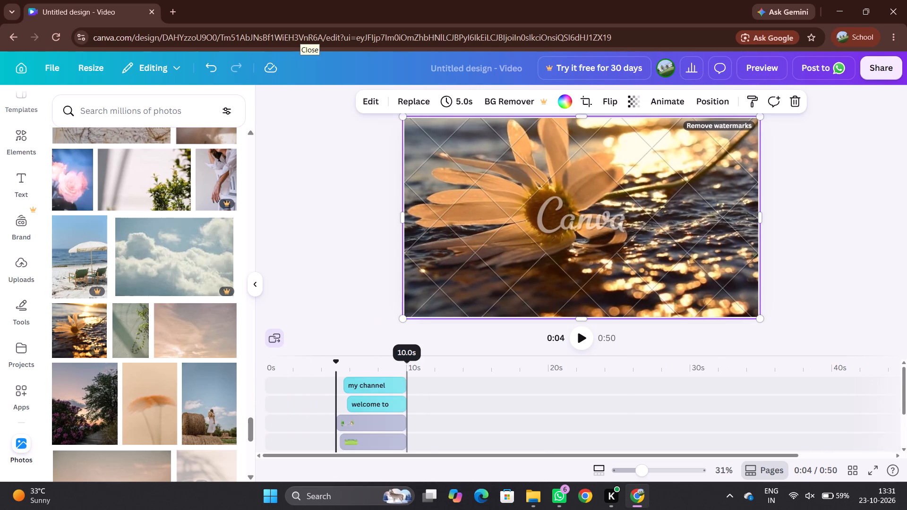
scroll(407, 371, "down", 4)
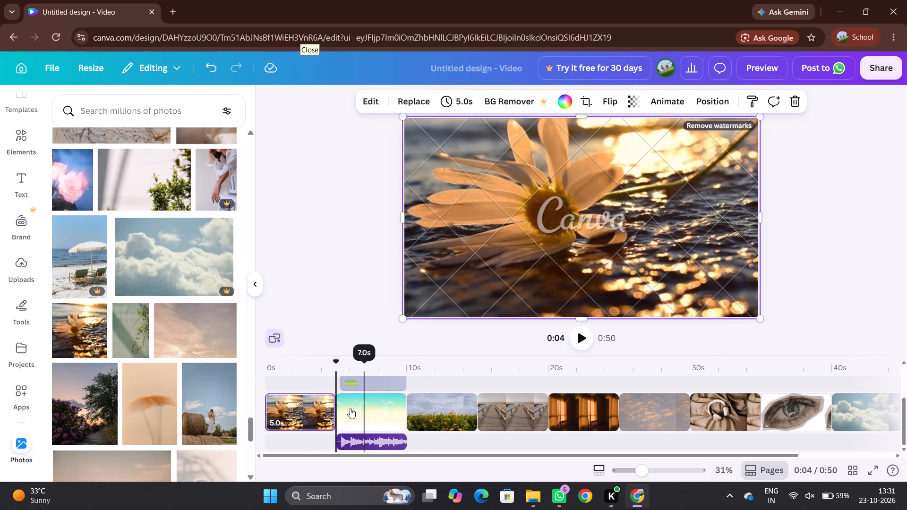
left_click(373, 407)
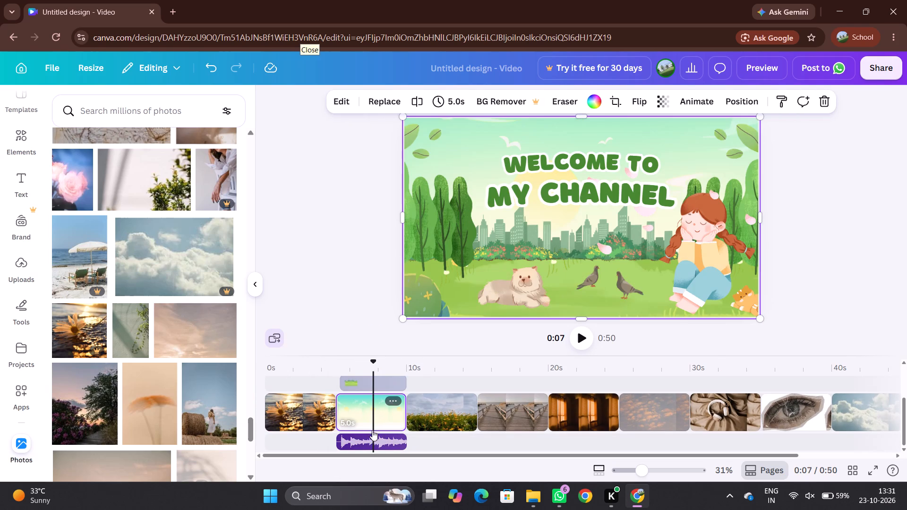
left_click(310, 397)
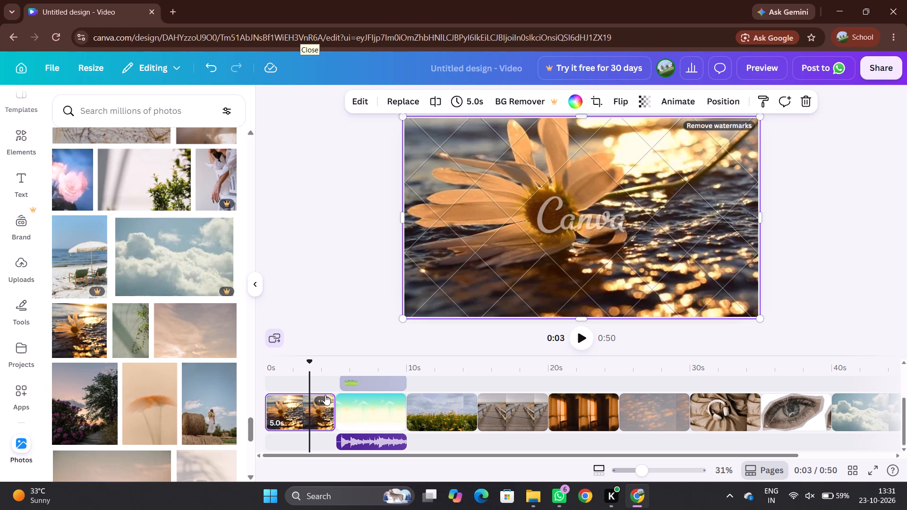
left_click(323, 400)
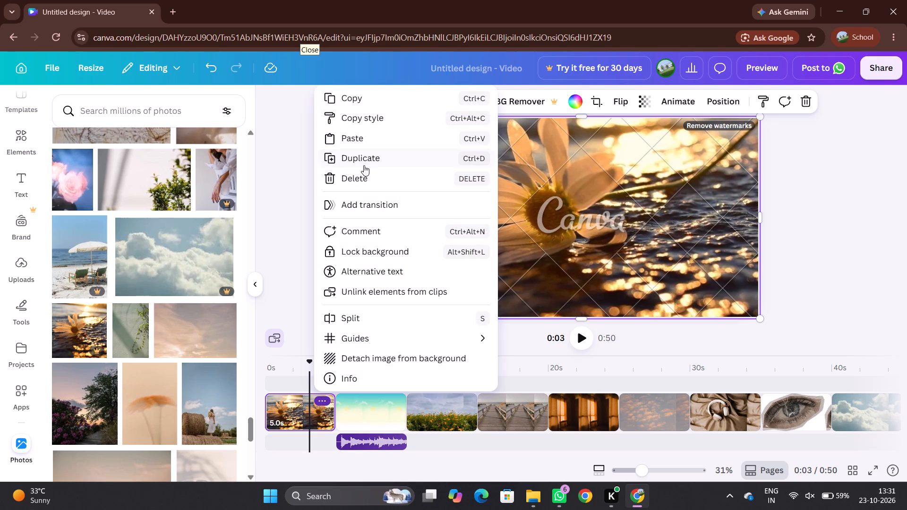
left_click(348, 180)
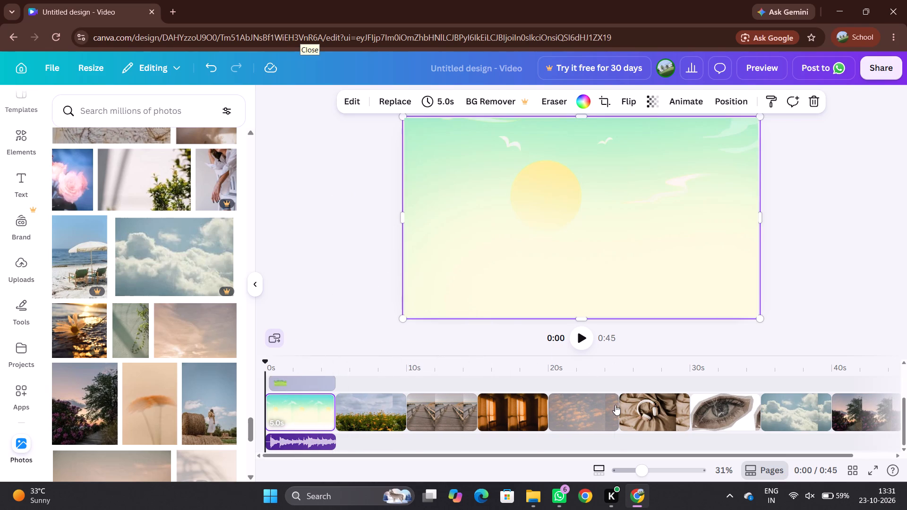
Play the video from the welcome page through to the final sunset page and review the page sequence and pacing.
scroll(615, 405, "left", 3)
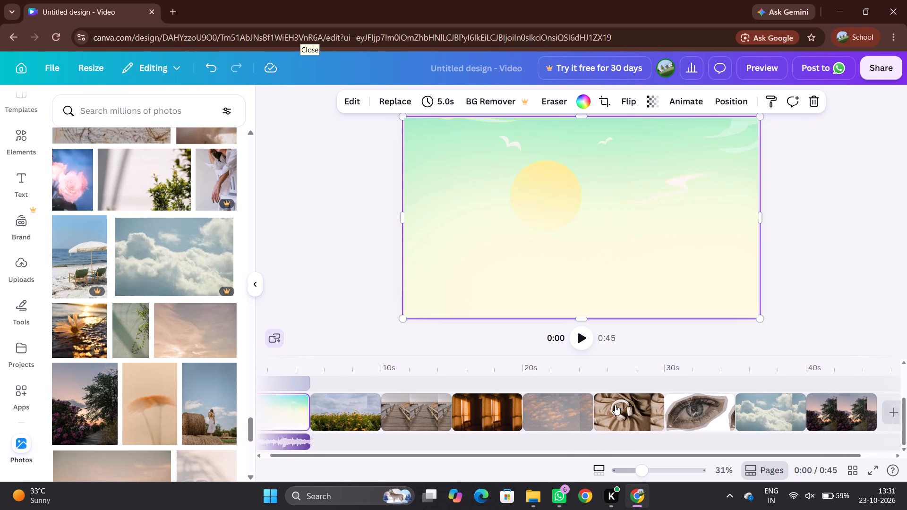
scroll(615, 405, "left", 1)
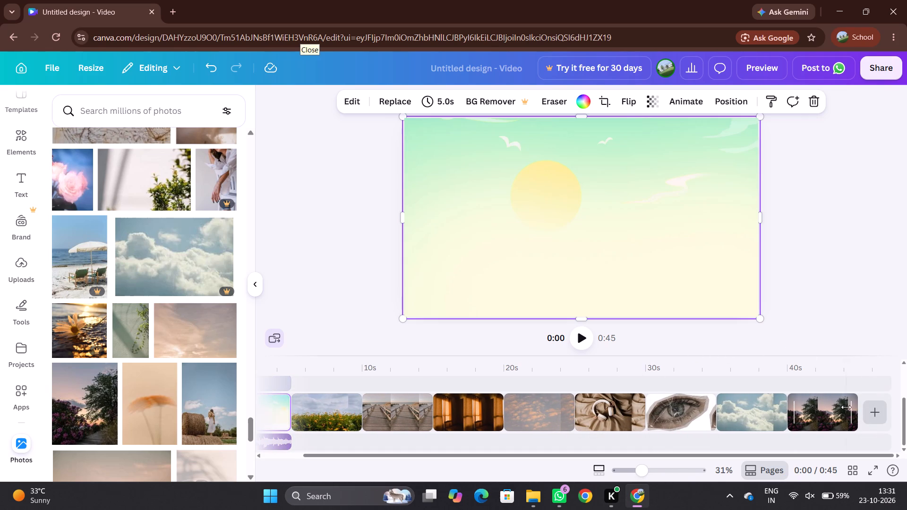
left_click(583, 339)
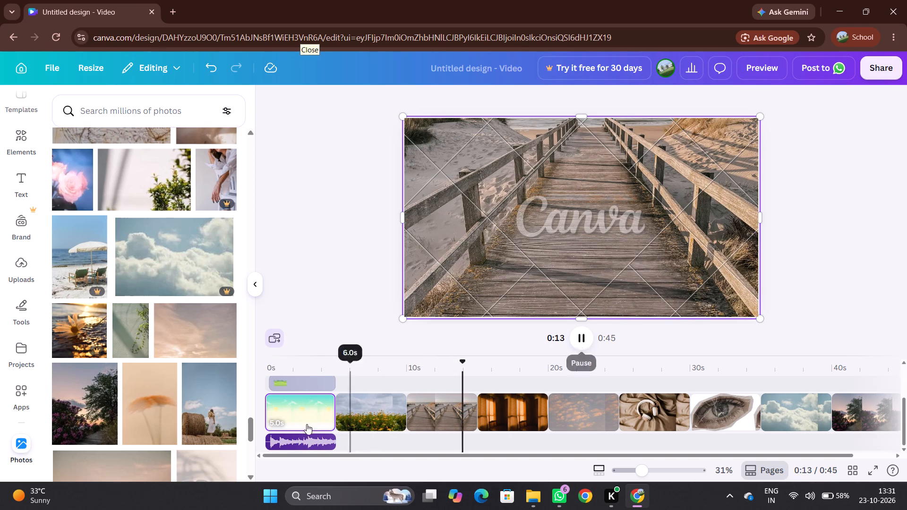
left_click(287, 419)
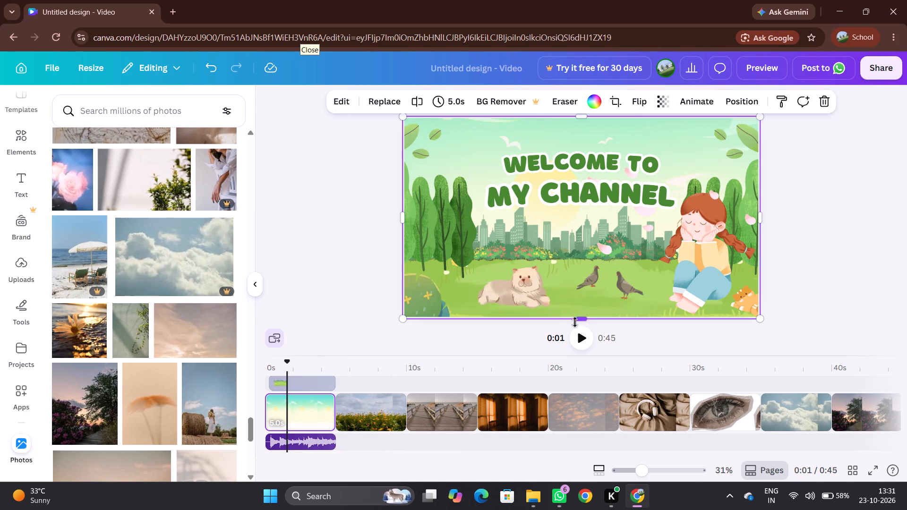
left_click(582, 339)
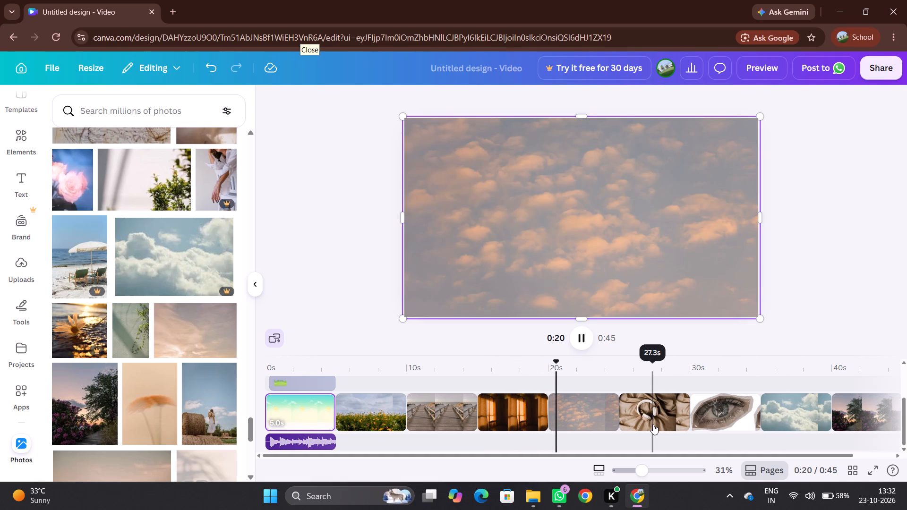
scroll(653, 424, "left", 2)
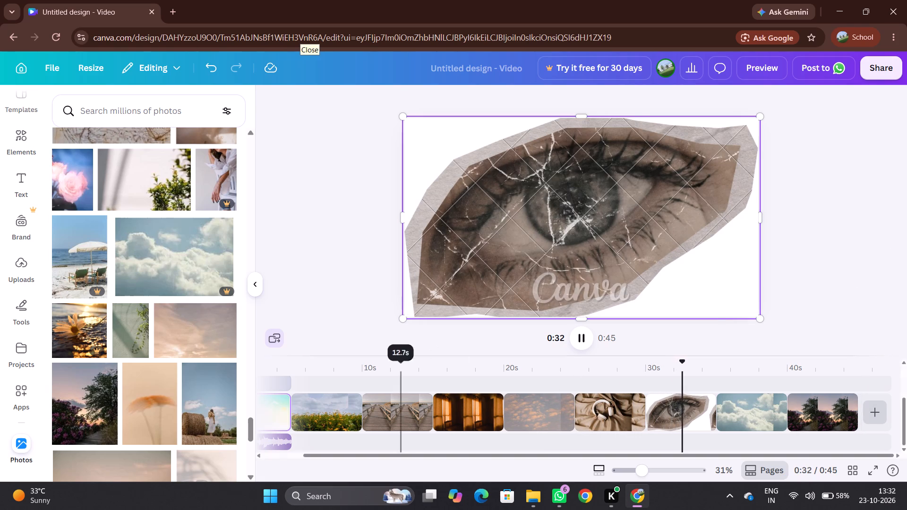
scroll(363, 314, "right", 1)
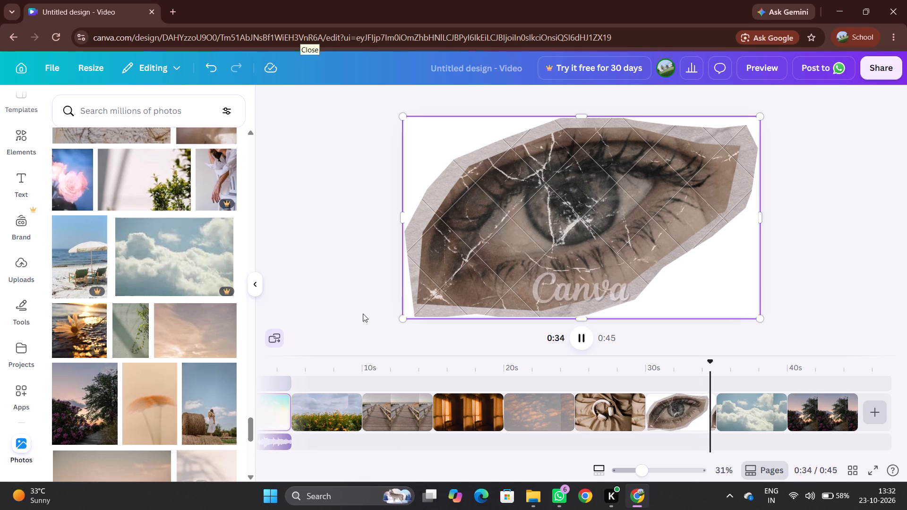
scroll(351, 447, "right", 2)
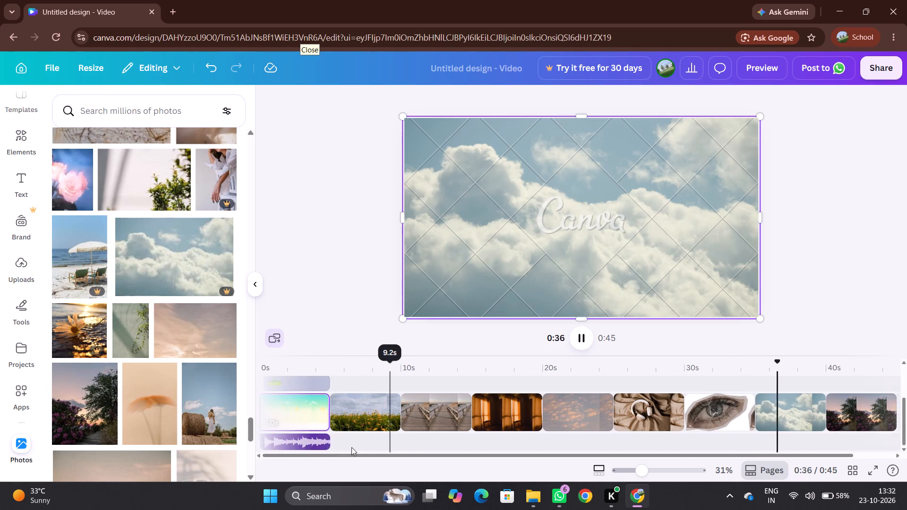
scroll(351, 447, "right", 2)
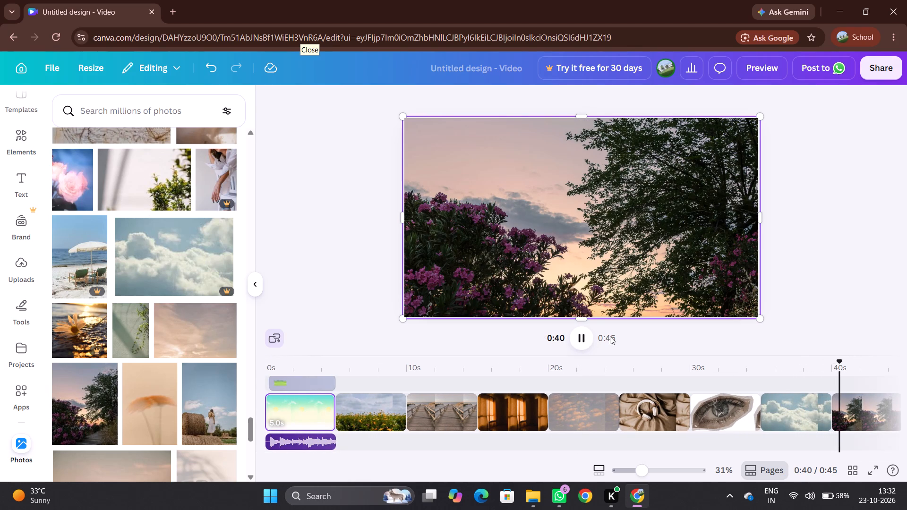
scroll(302, 291, "right", 5)
scroll(376, 413, "right", 4)
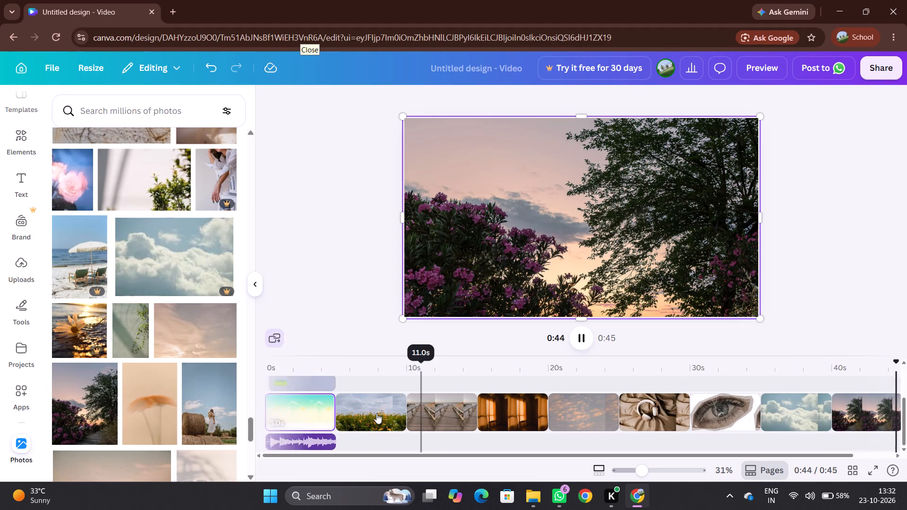
scroll(376, 413, "right", 1)
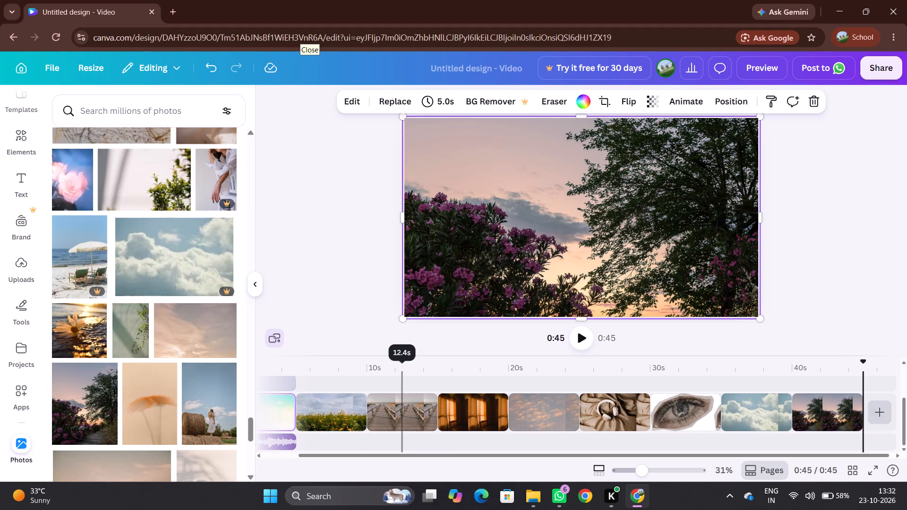
scroll(409, 376, "right", 6)
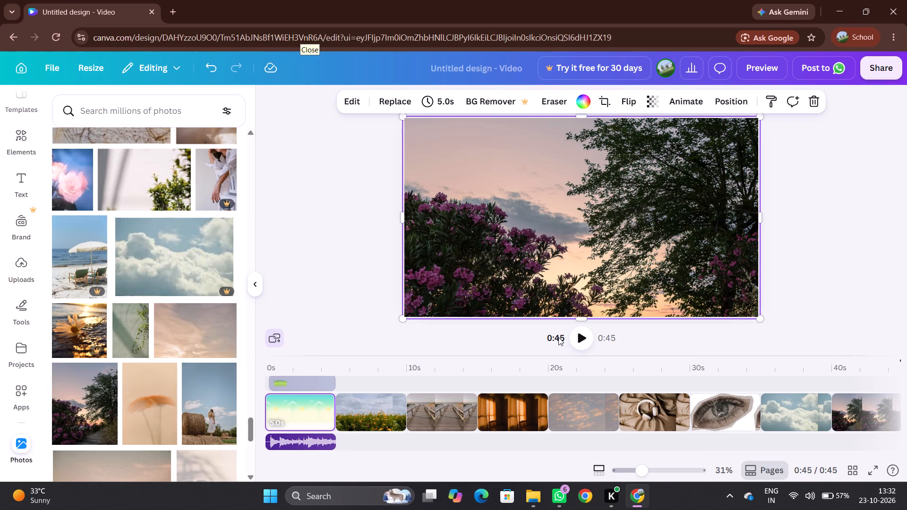
Set the welcome page's duration to 3.5 s.
left_click(436, 101)
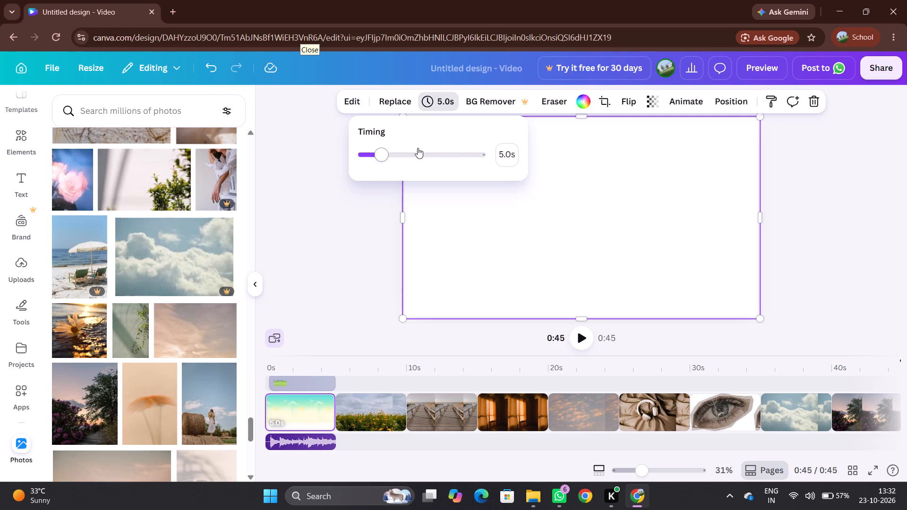
left_click(472, 153)
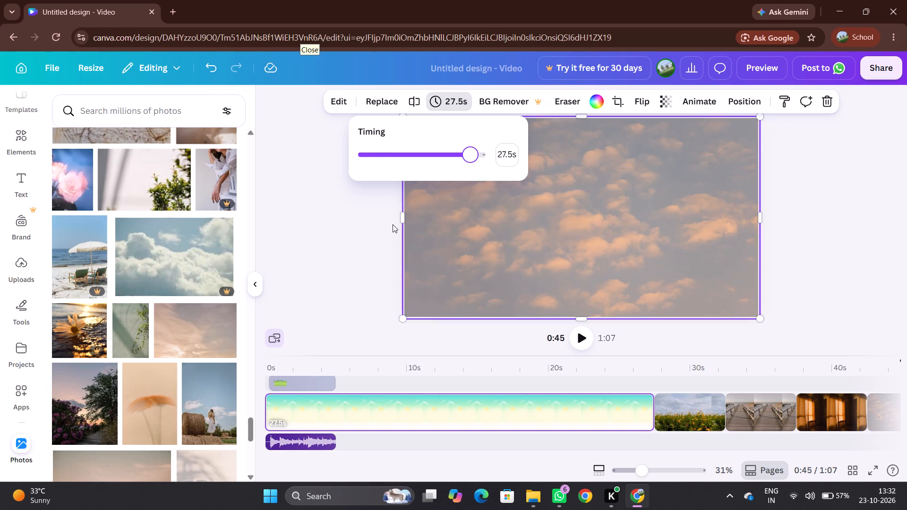
left_click(362, 155)
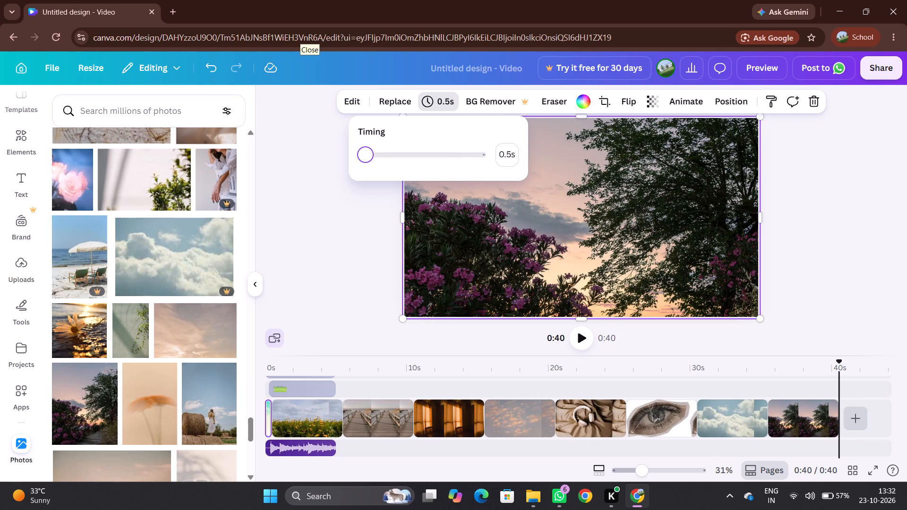
left_click(376, 156)
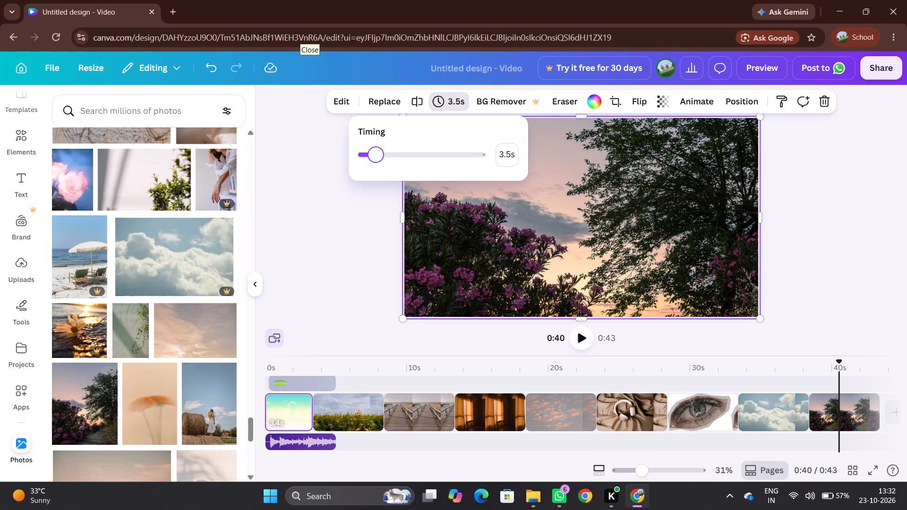
Shorten the duration of the yellow flower field page to about 2 s.
left_click(343, 415)
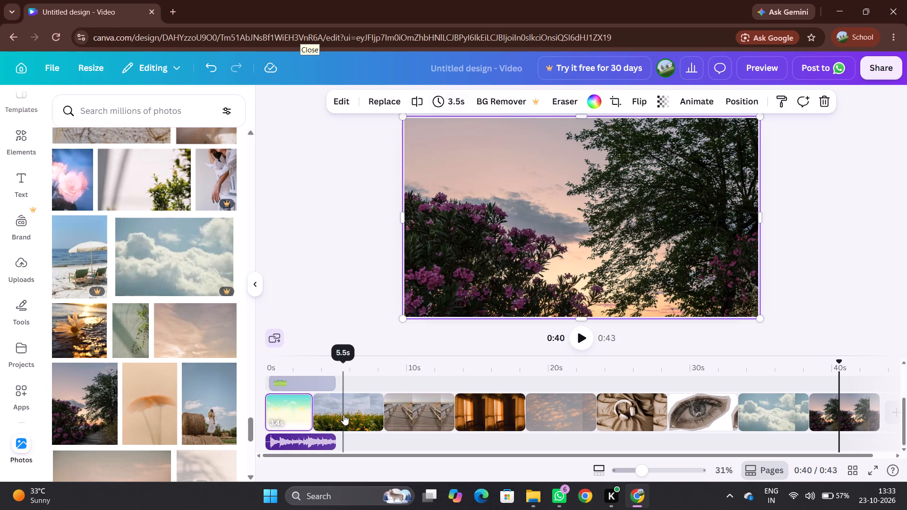
left_click(445, 99)
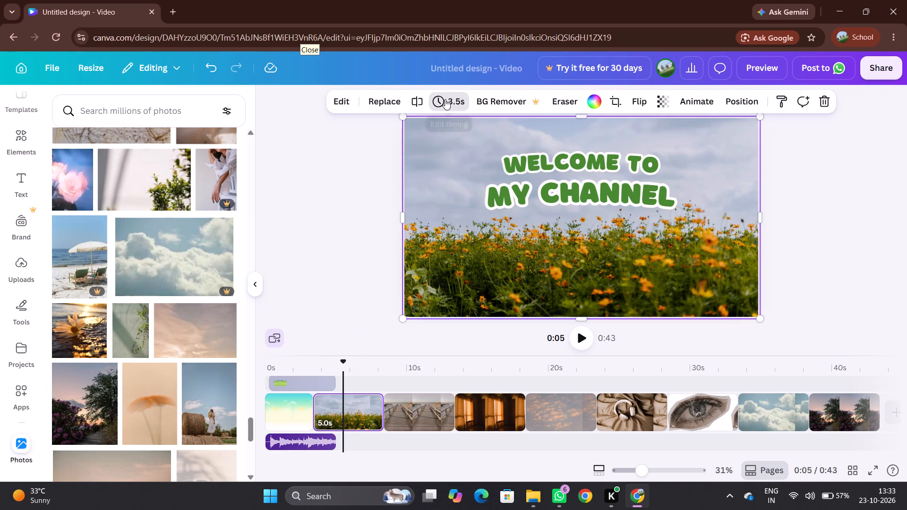
left_click(376, 160)
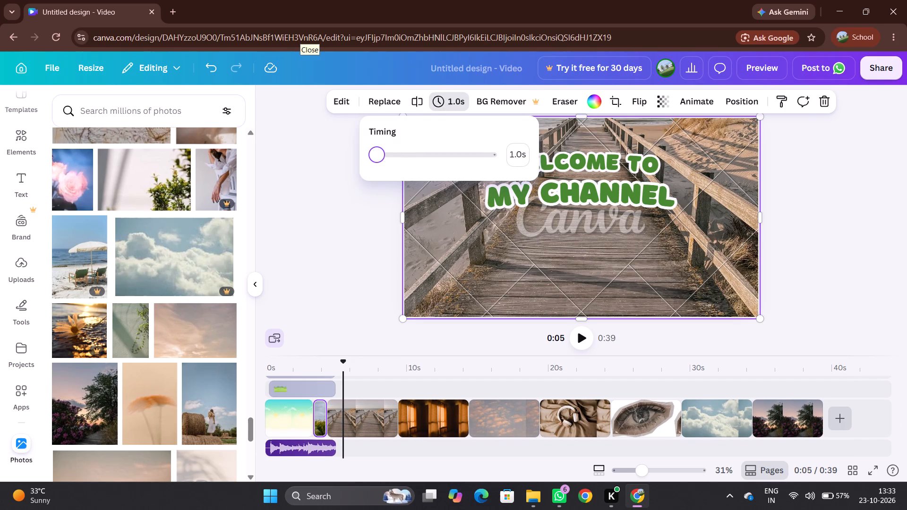
left_click(389, 162)
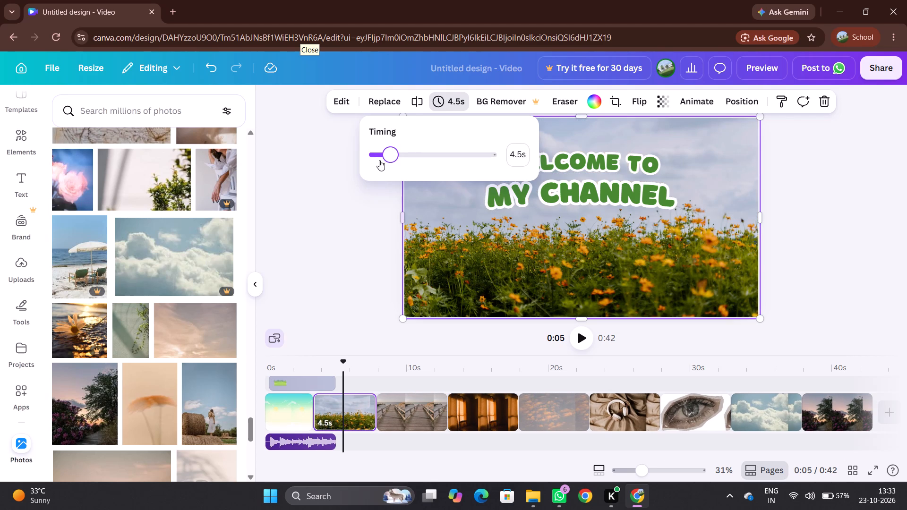
Set the yellow flower field page's duration to 2.0 s.
left_click(379, 156)
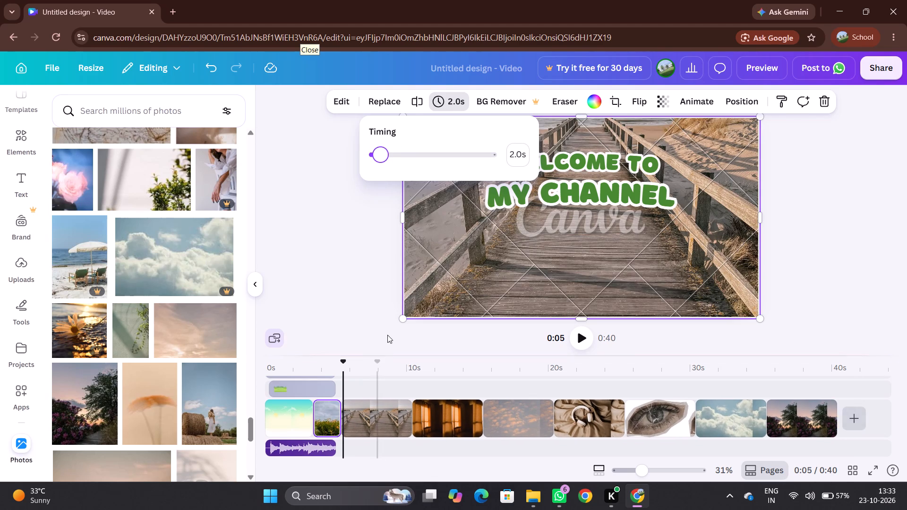
Set the duration of the wooden boardwalk page to 2.5 s.
left_click(383, 418)
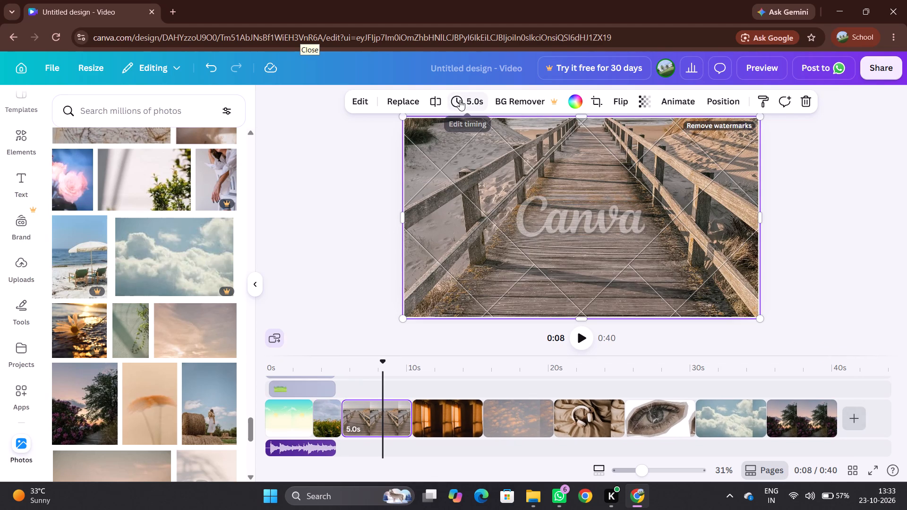
left_click(460, 100)
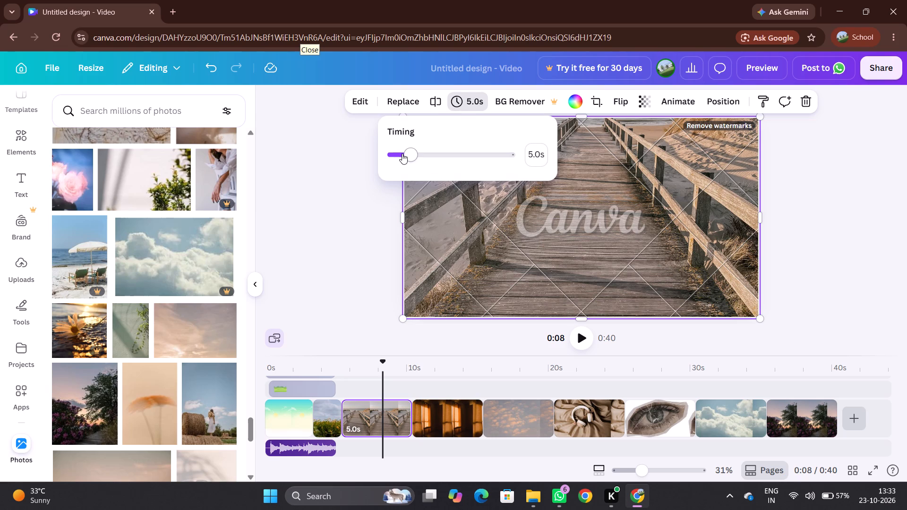
left_click(400, 154)
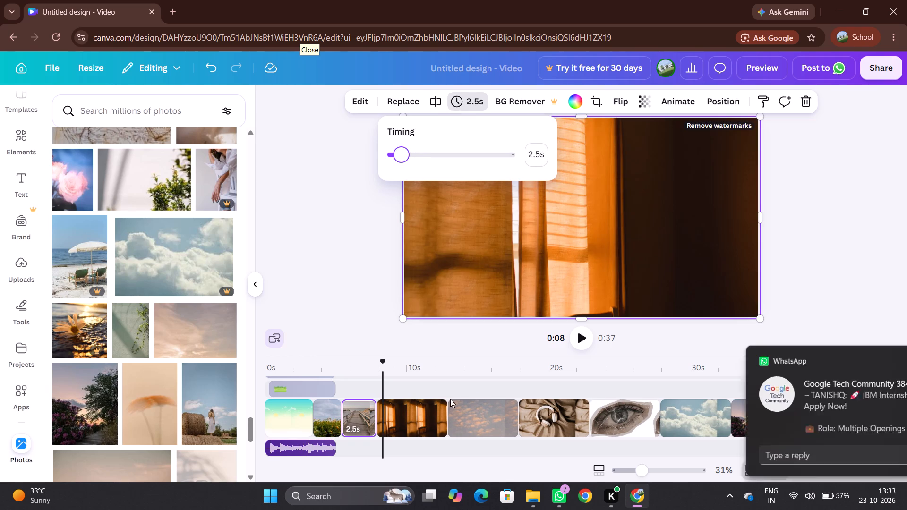
Set the duration of the orange sunlit curtain page to 2.0 s.
left_click(423, 412)
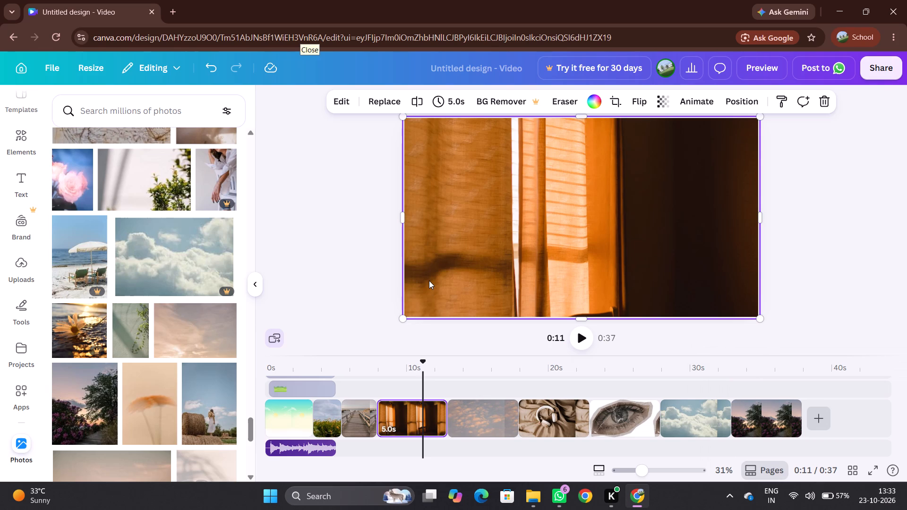
left_click(450, 101)
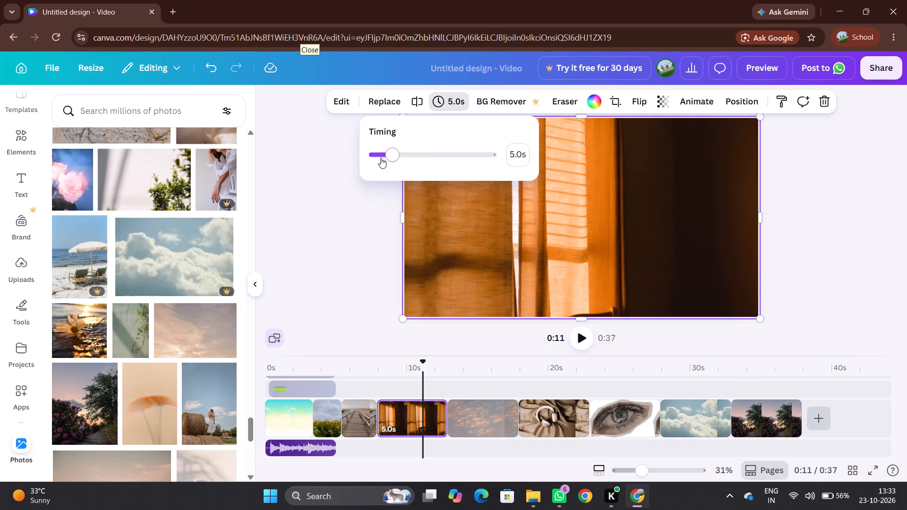
left_click(380, 158)
Set the duration of the orange sunset clouds page to 2.5 s.
left_click(451, 412)
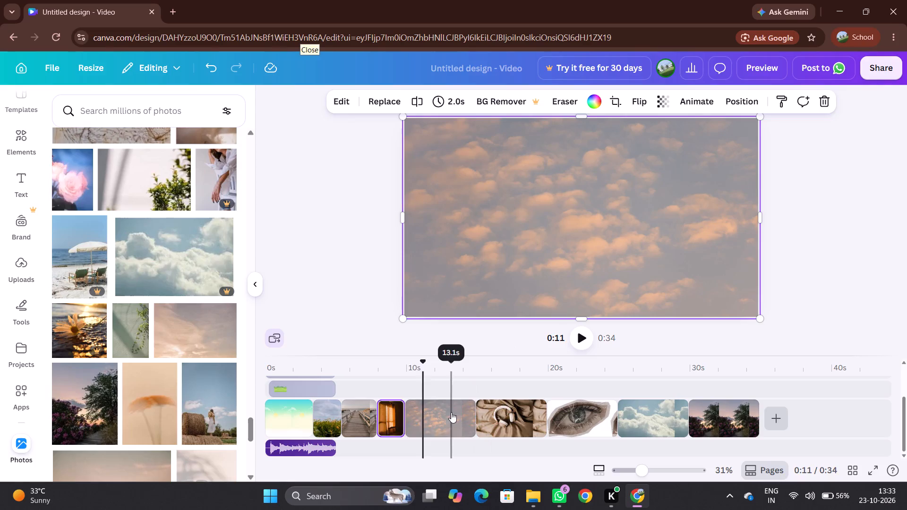
left_click(442, 97)
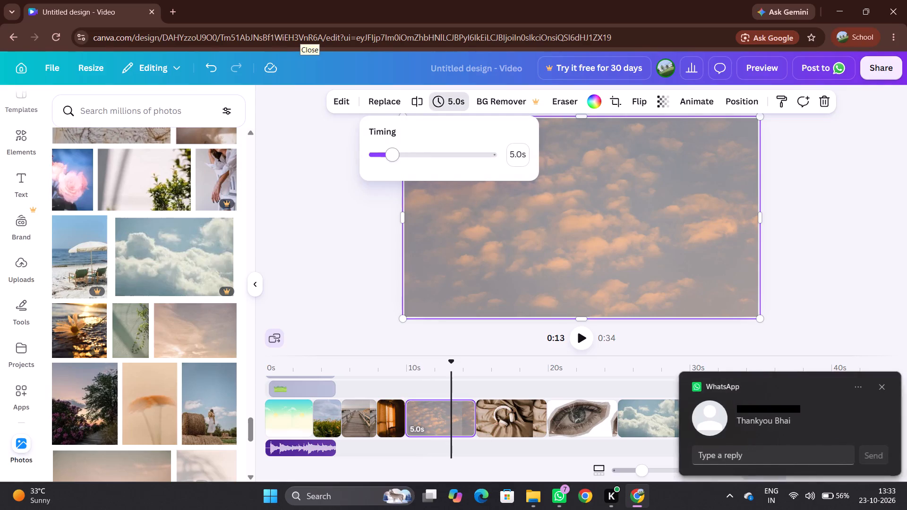
left_click(381, 155)
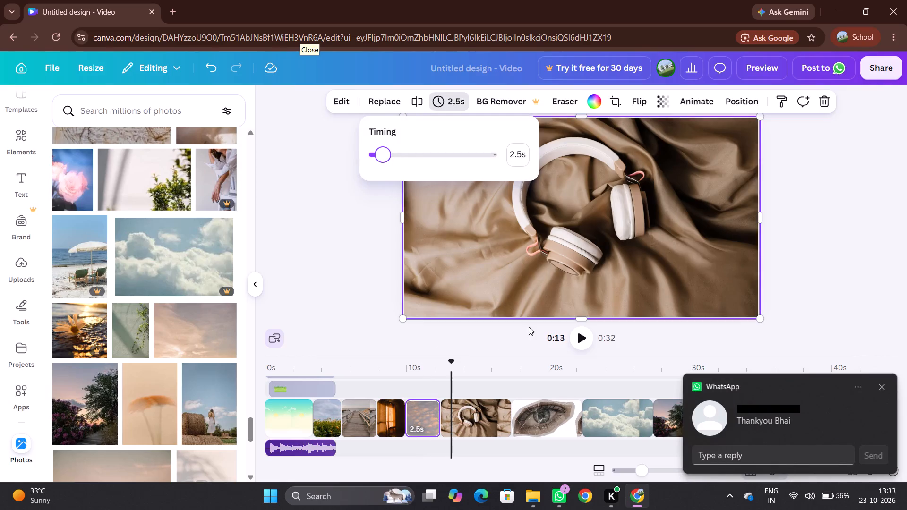
Set the duration of the headphones on brown satin page to 2.5 s.
left_click(488, 418)
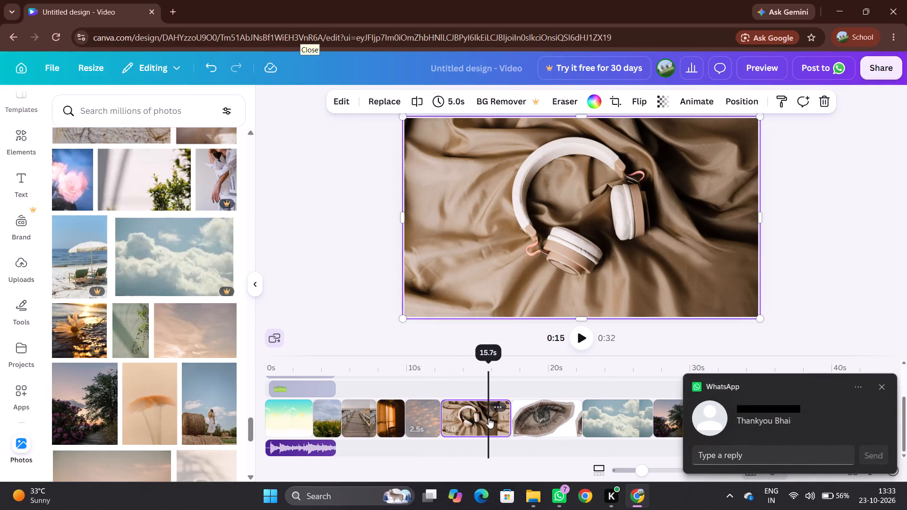
left_click(459, 98)
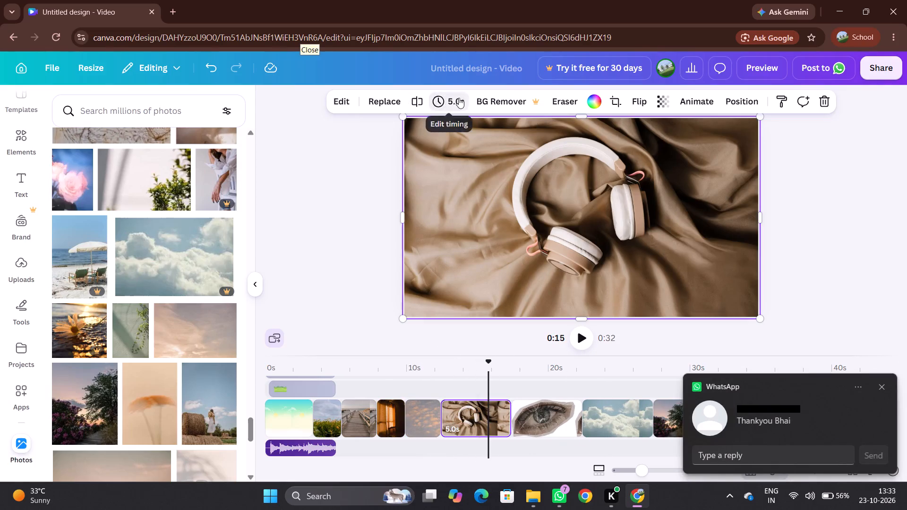
left_click(382, 156)
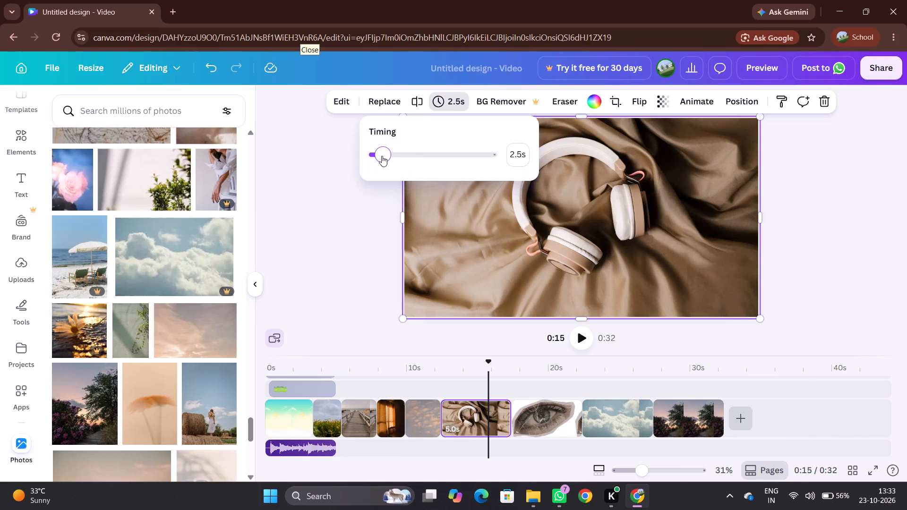
Set the duration of the torn-paper eye page to 2.5 s.
left_click(513, 406)
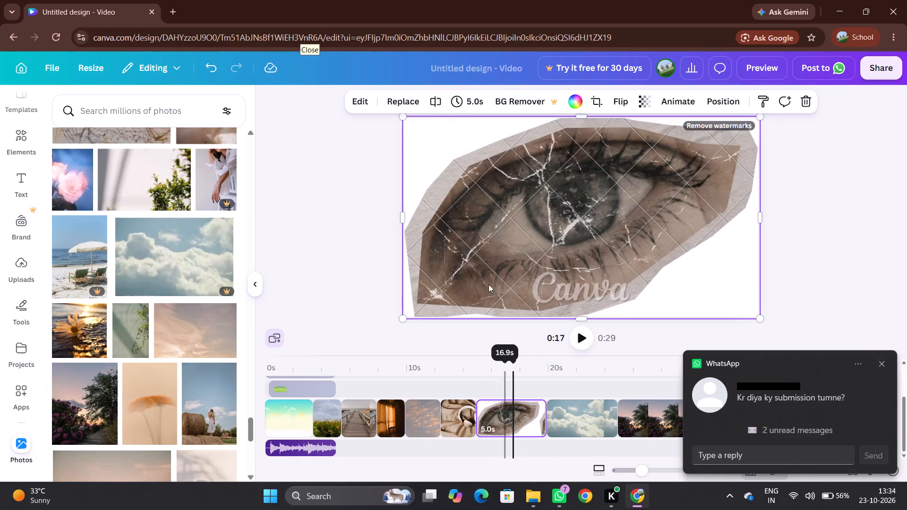
left_click(461, 105)
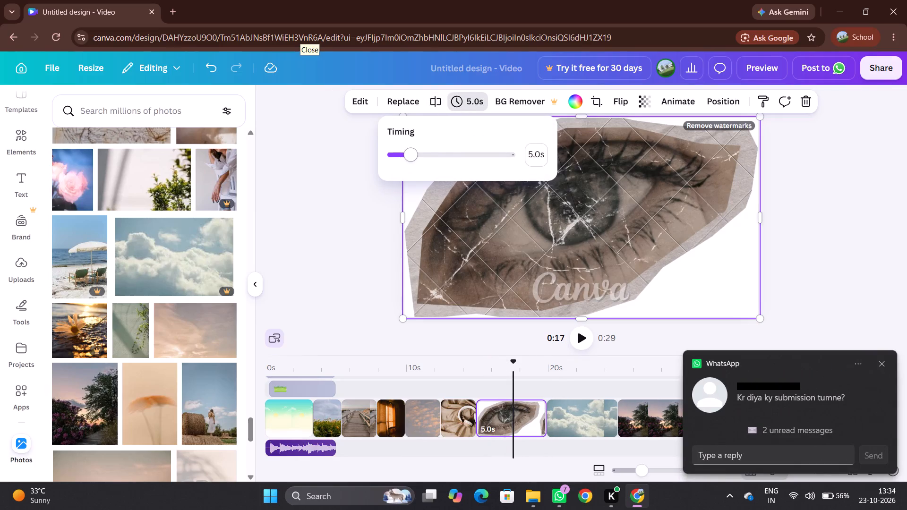
left_click(401, 159)
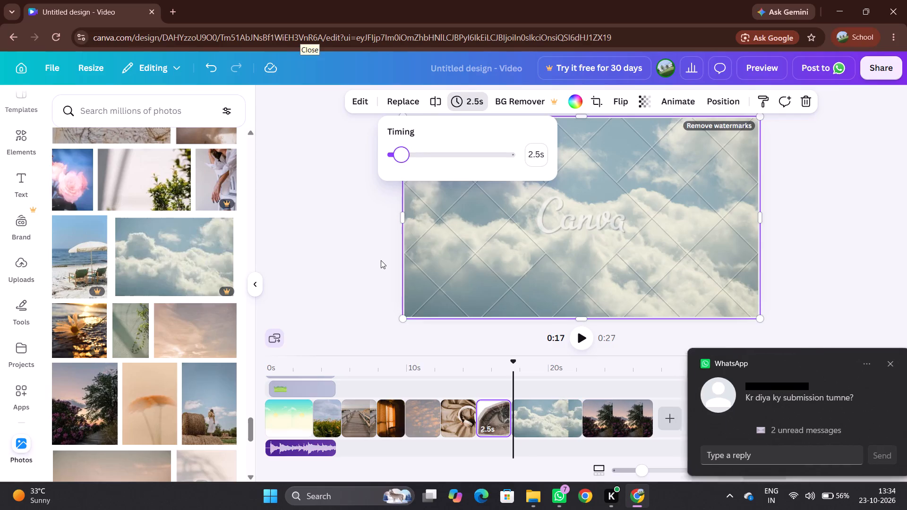
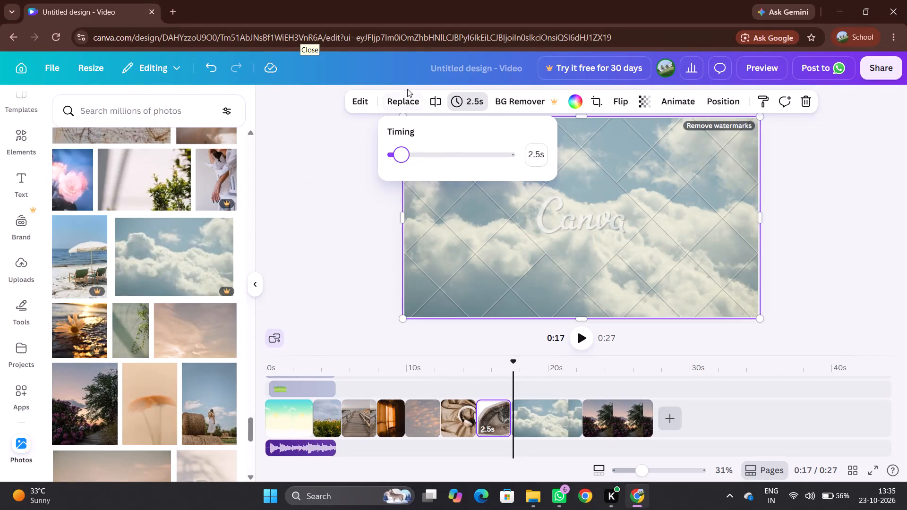
Set the duration of the torn-paper eye photo page to 2.0 s.
left_click(471, 102)
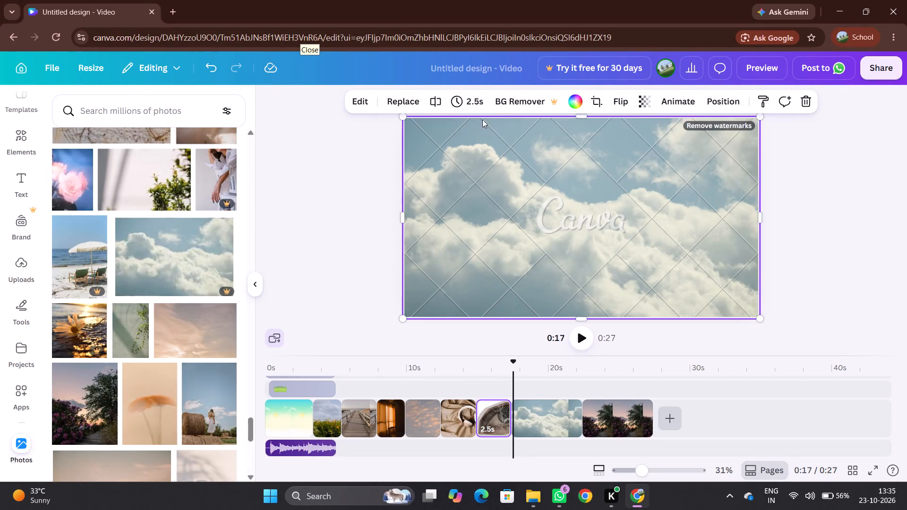
left_click(473, 102)
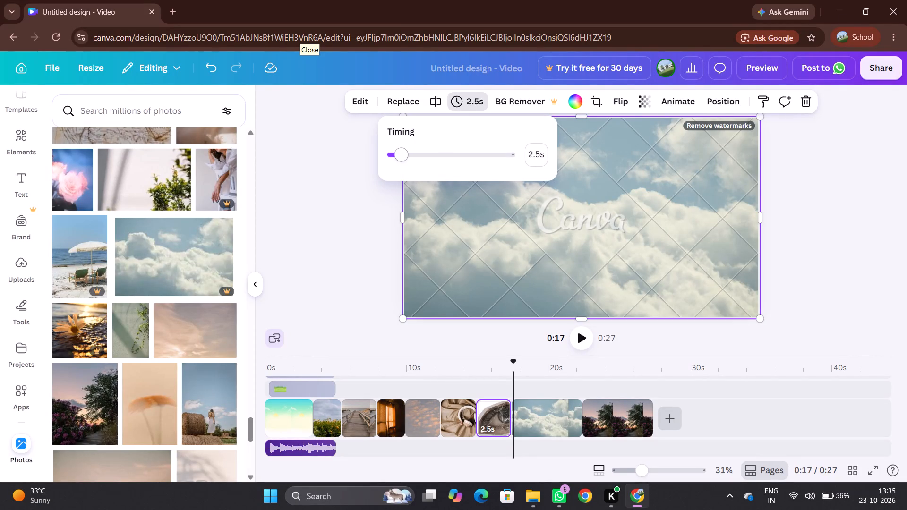
left_click(394, 159)
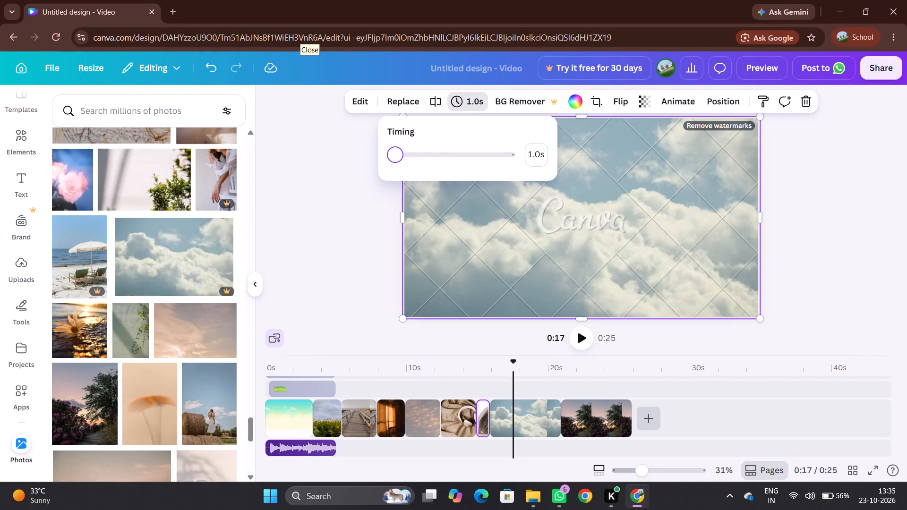
left_click(408, 158)
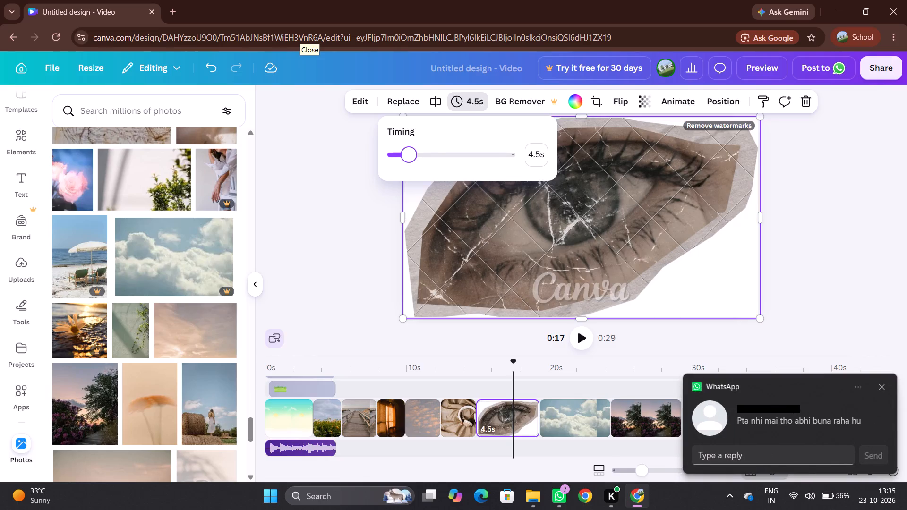
left_click(398, 154)
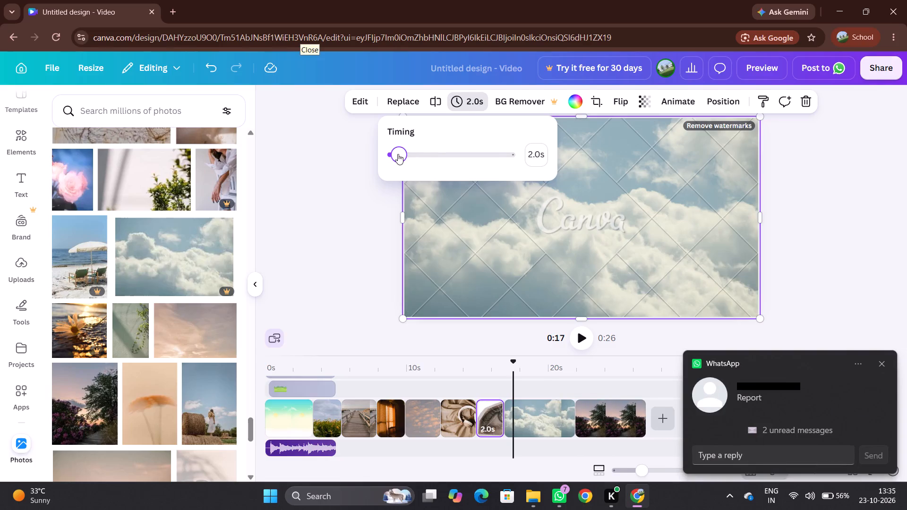
Shorten the duration of the cloudy sky page to 2.5 s.
left_click(543, 408)
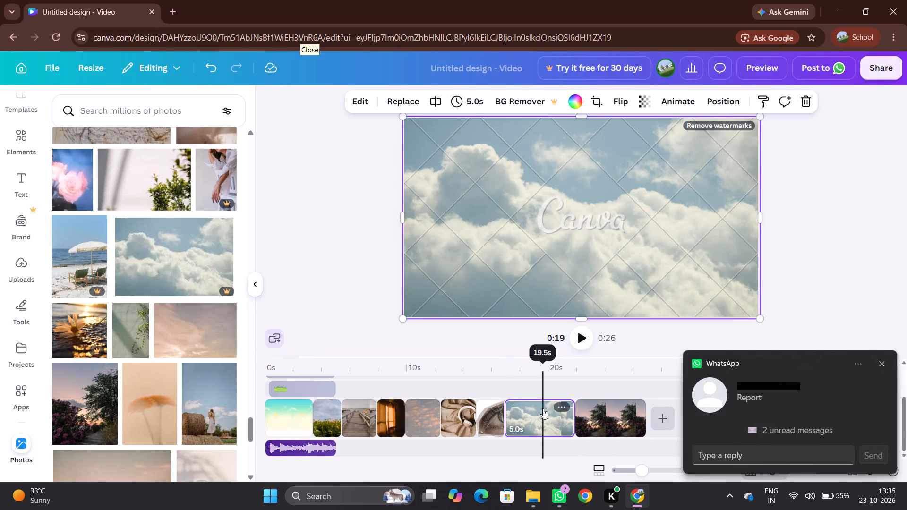
left_click(462, 99)
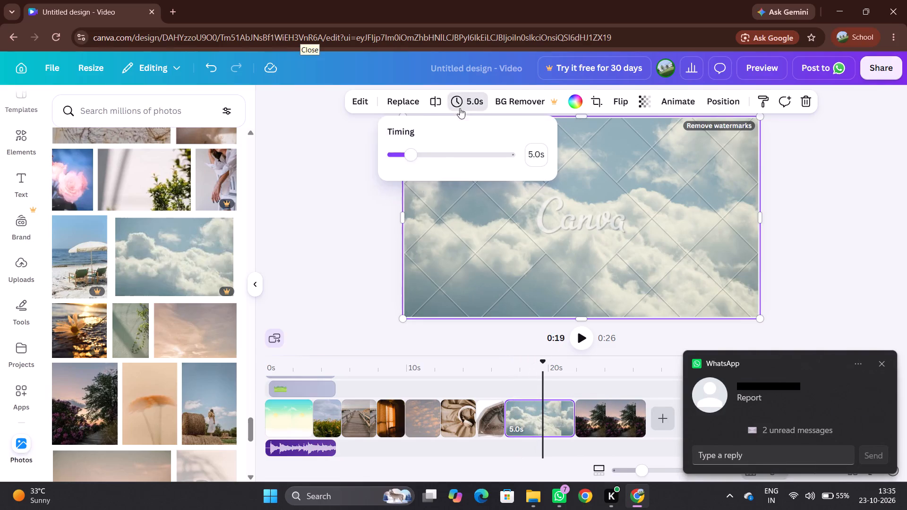
left_click(401, 156)
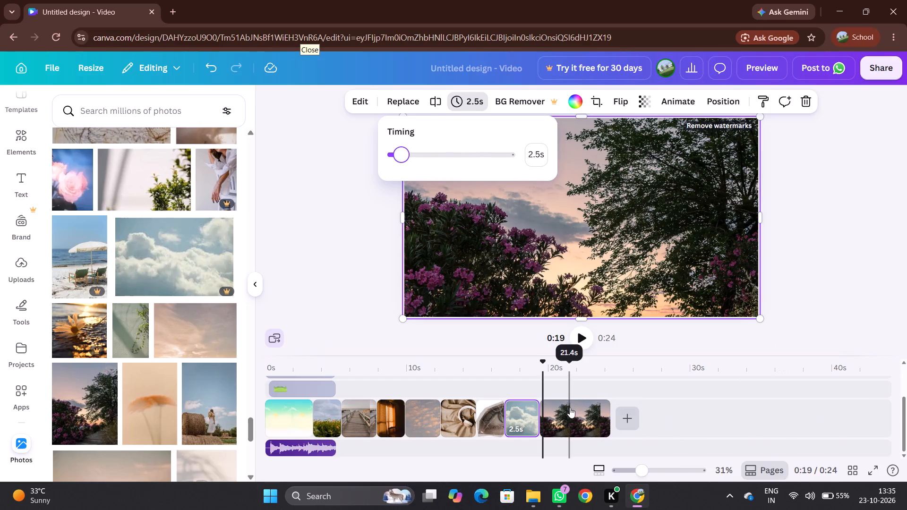
Shorten the final sunset page with the purple flowers and tree to 2.5 s.
left_click(568, 415)
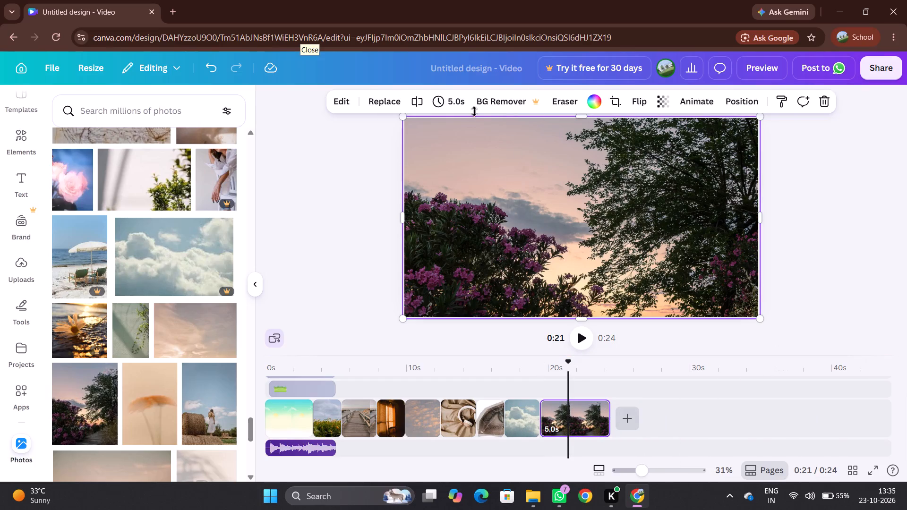
left_click(450, 97)
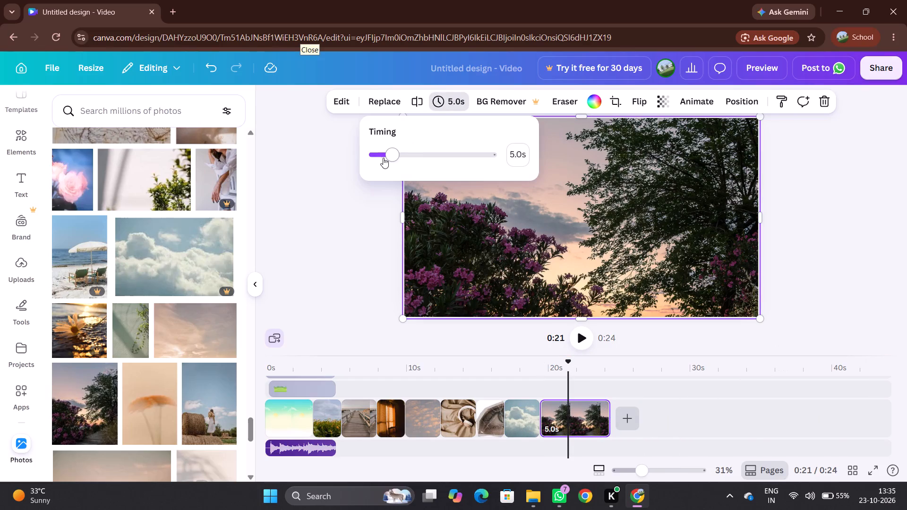
left_click(382, 156)
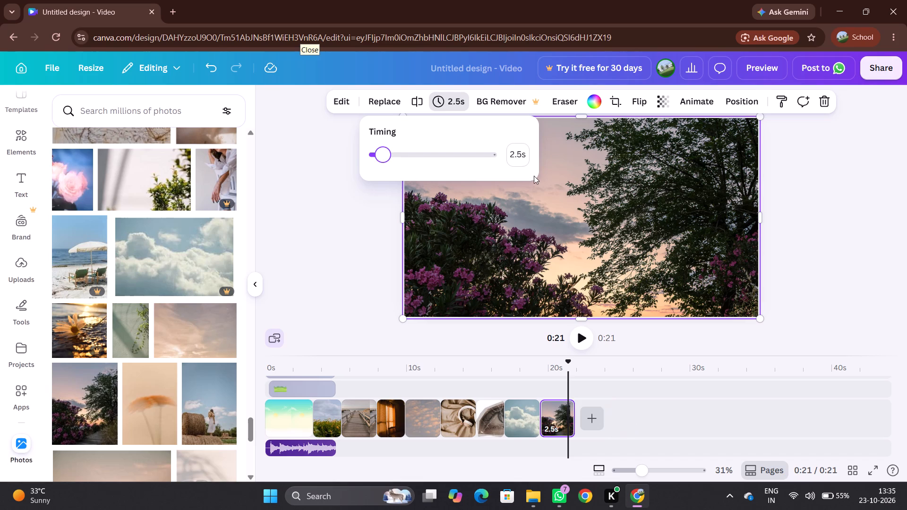
left_click(370, 229)
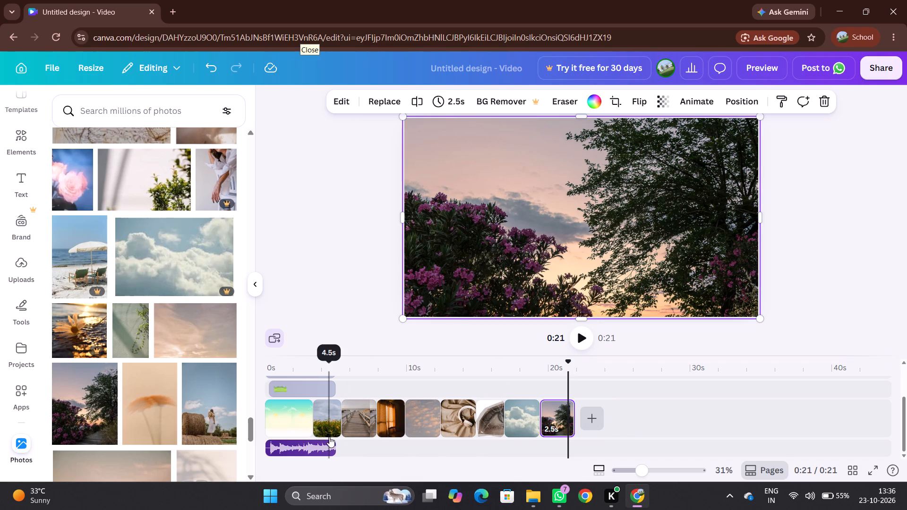
Open the choices for adding a new page after the final sunset page.
left_click(594, 412)
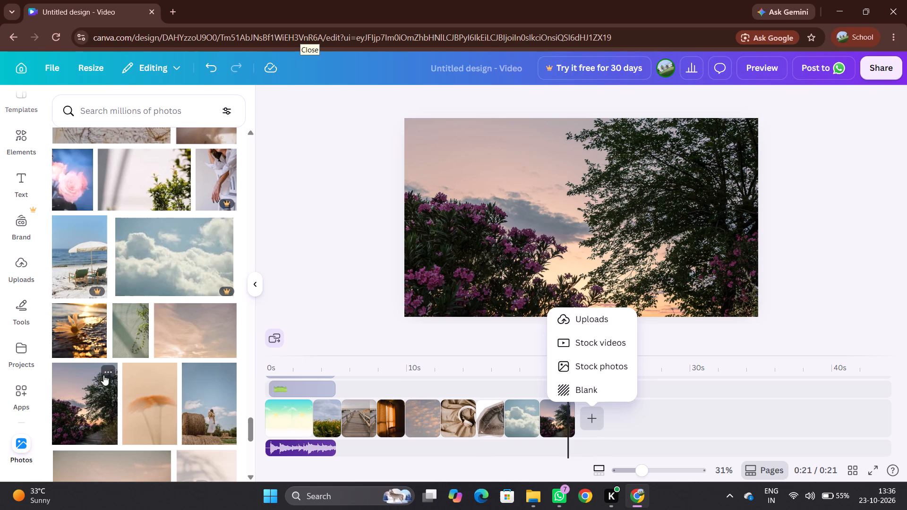
Add the stock photo of an orange sunset behind thin branches as a new final page lasting about 2 s.
scroll(103, 375, "down", 5)
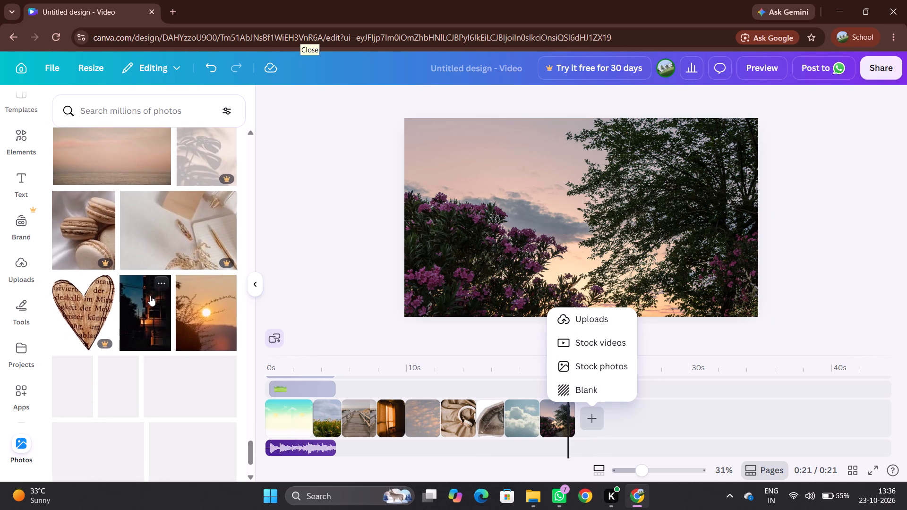
left_click(200, 309)
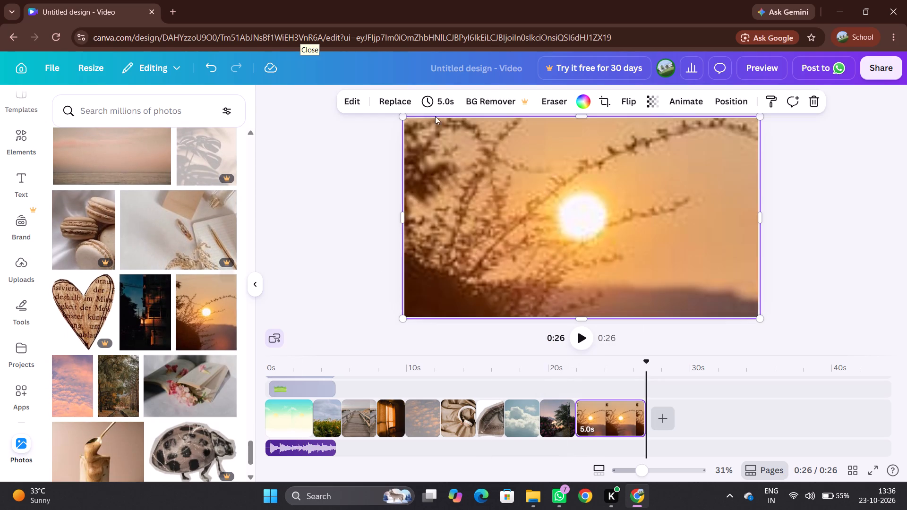
left_click(441, 98)
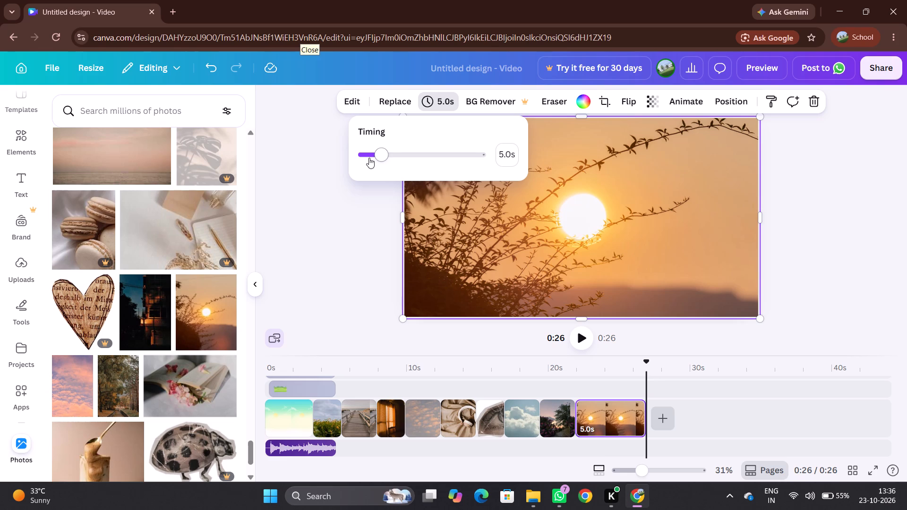
left_click(369, 158)
Add the stock photo of the dark brick building at dusk as a new final page lasting 2.5 s.
left_click(143, 329)
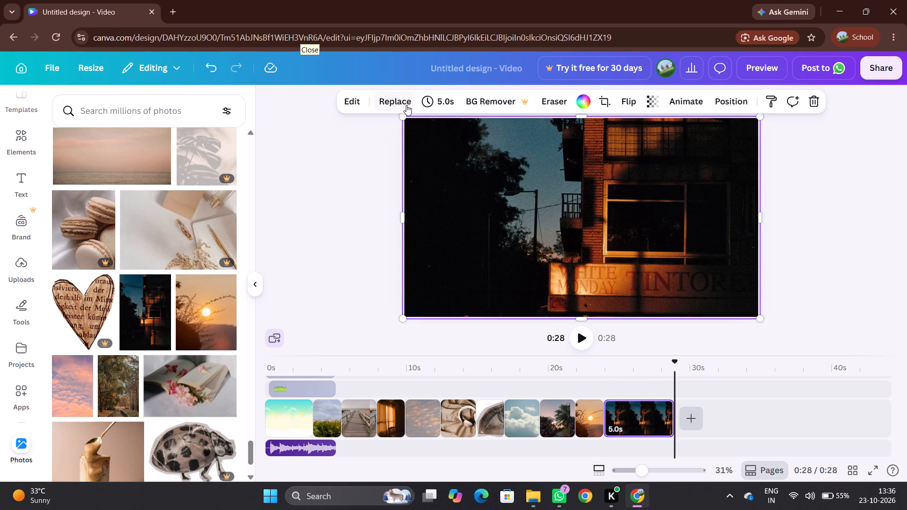
left_click(448, 99)
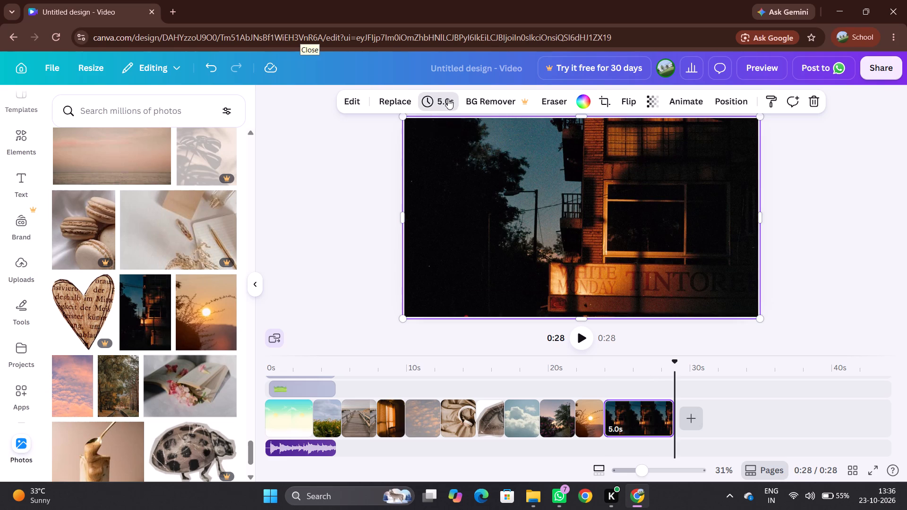
left_click(372, 158)
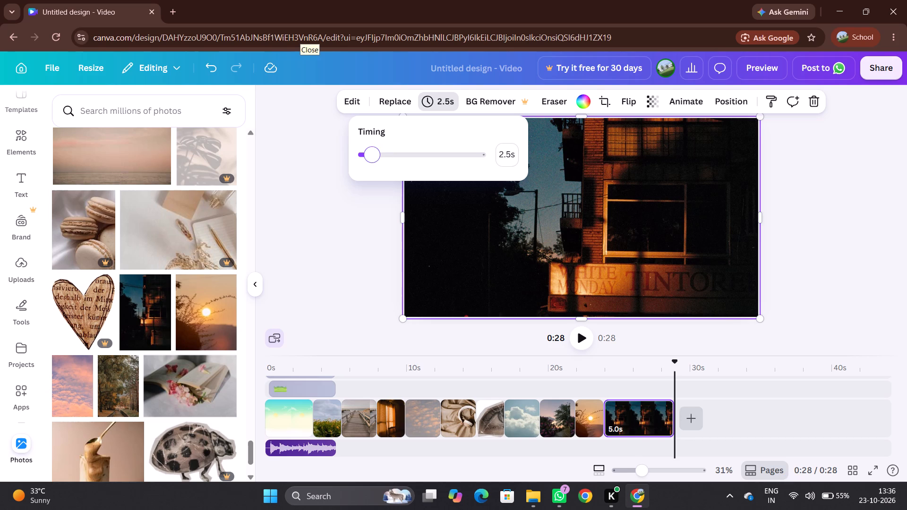
Add the stock photo of grey ocean waves under a cloudy sky as a new page after the dusk building page.
scroll(168, 389, "down", 2)
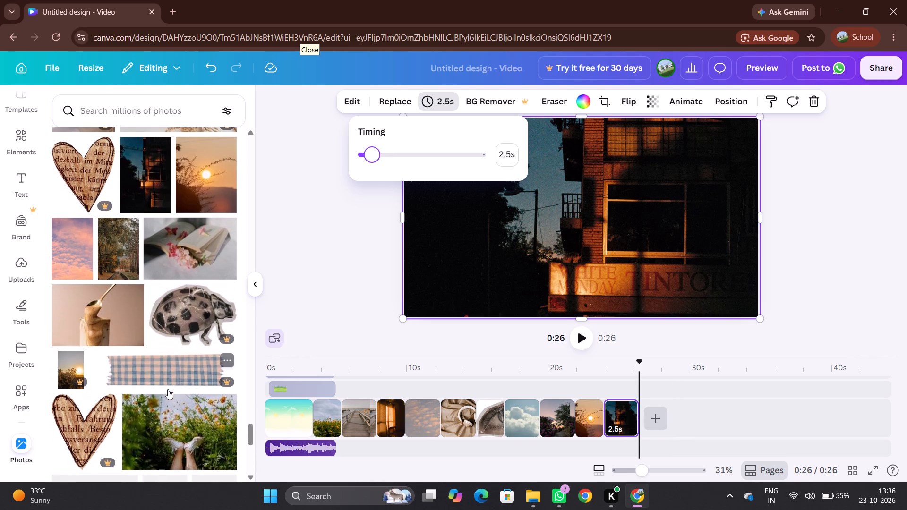
scroll(168, 389, "down", 2)
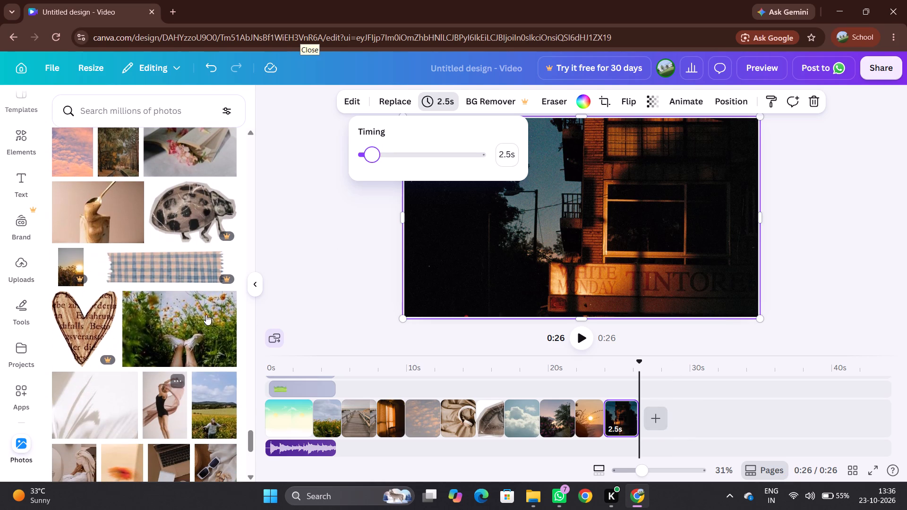
left_click(658, 414)
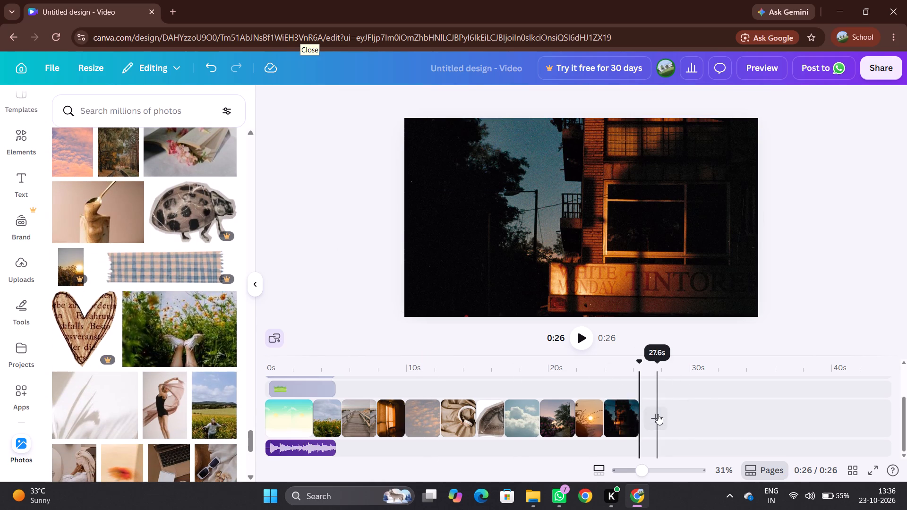
scroll(155, 393, "down", 4)
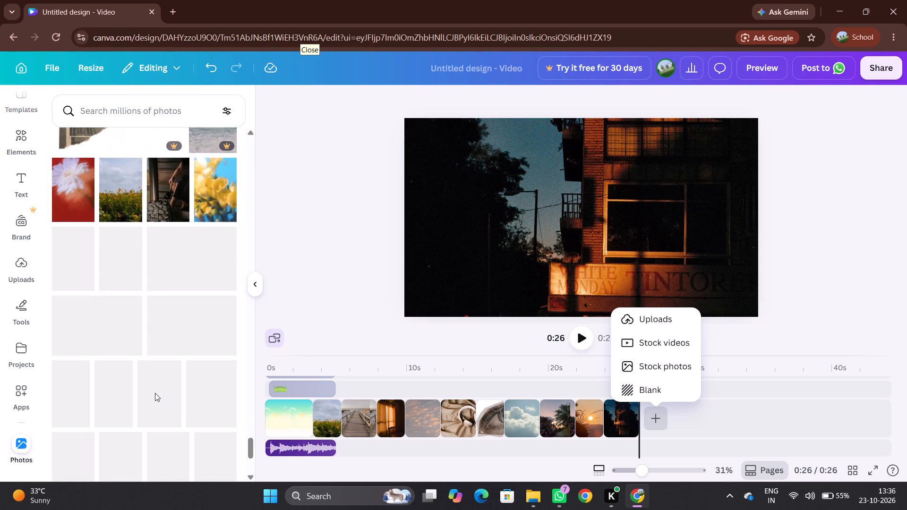
scroll(155, 393, "down", 2)
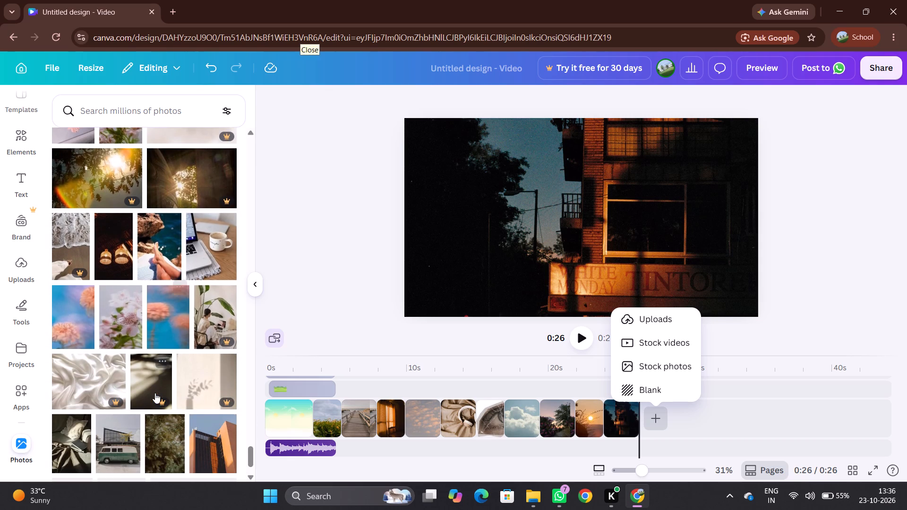
scroll(155, 393, "down", 3)
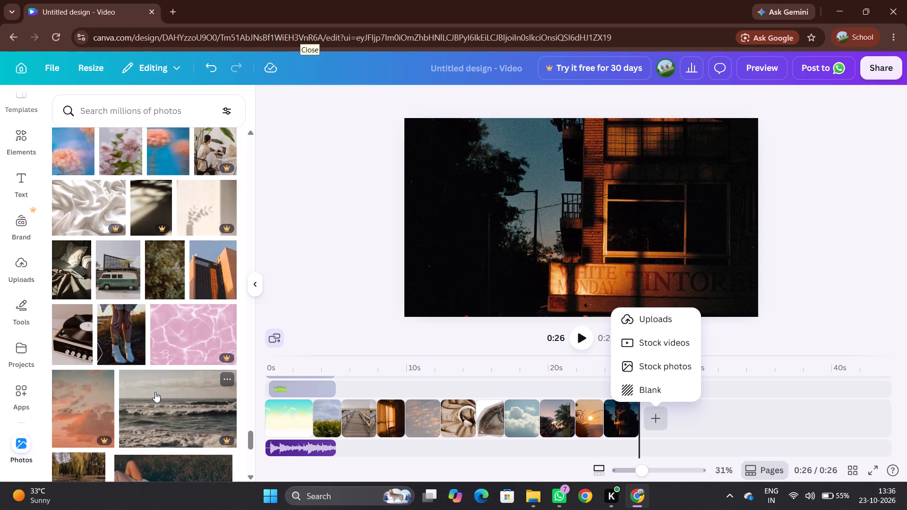
scroll(198, 288, "down", 2)
left_click(197, 248)
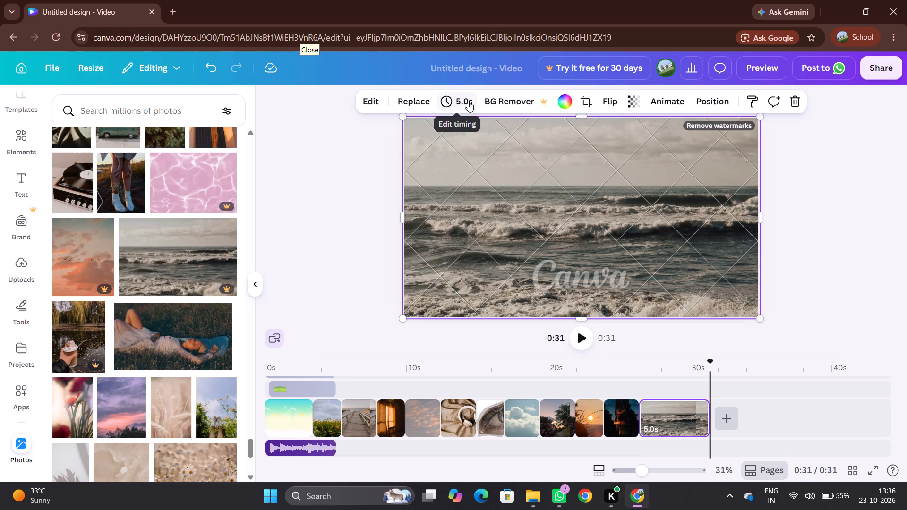
Set the ocean waves page's duration to 2.0 s.
left_click(457, 100)
left_click(388, 155)
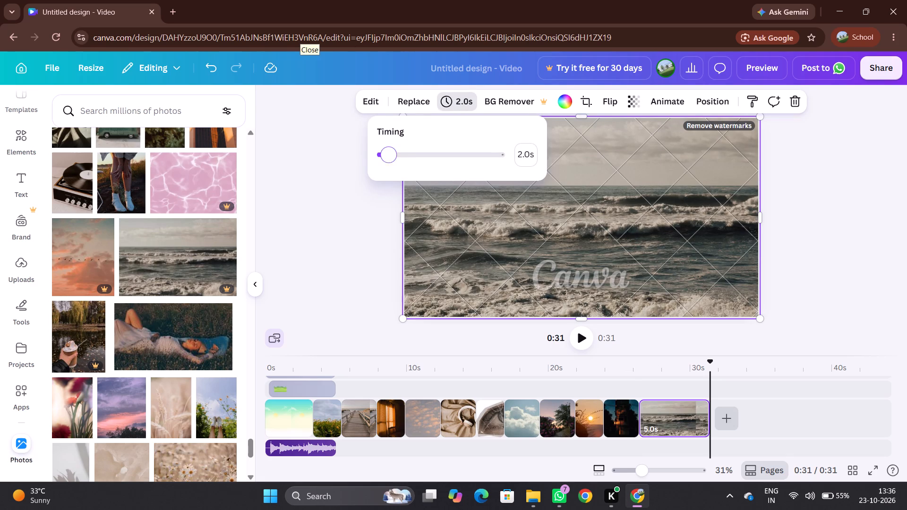
left_click(353, 259)
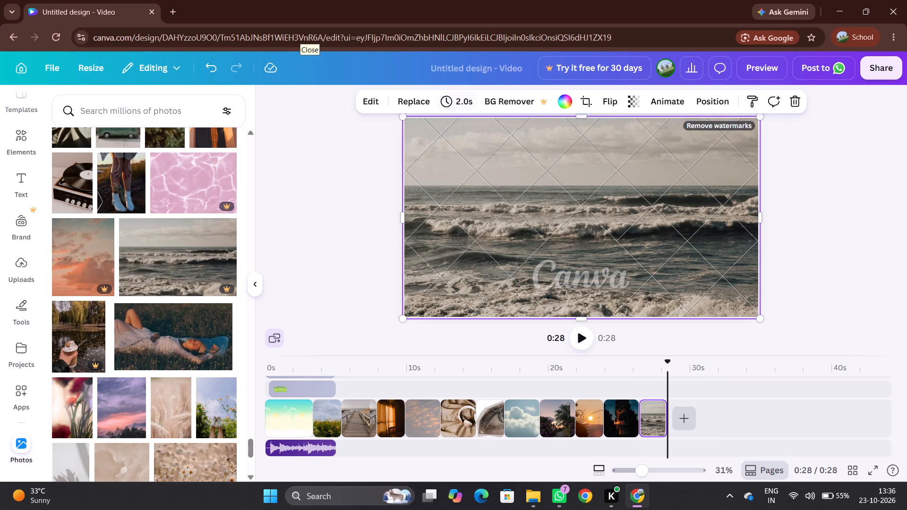
Play the video from the welcome page to review the extended page sequence and pacing.
left_click(579, 340)
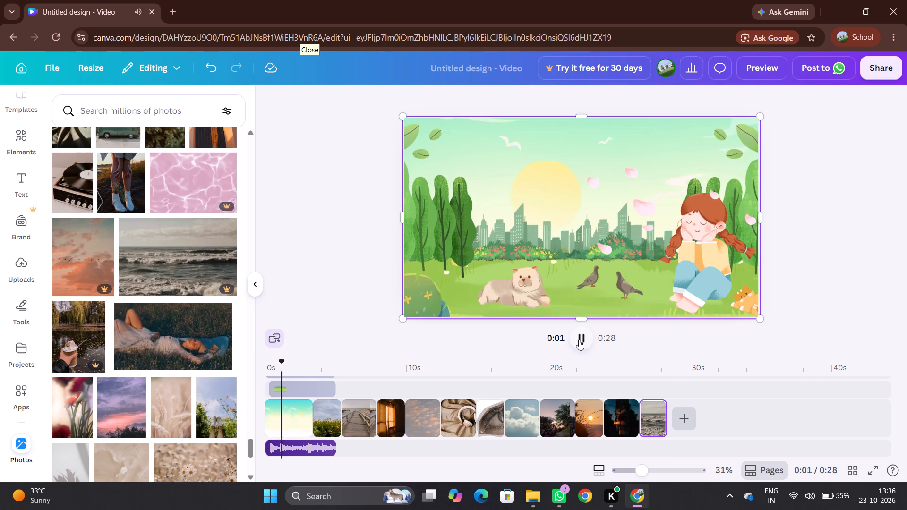
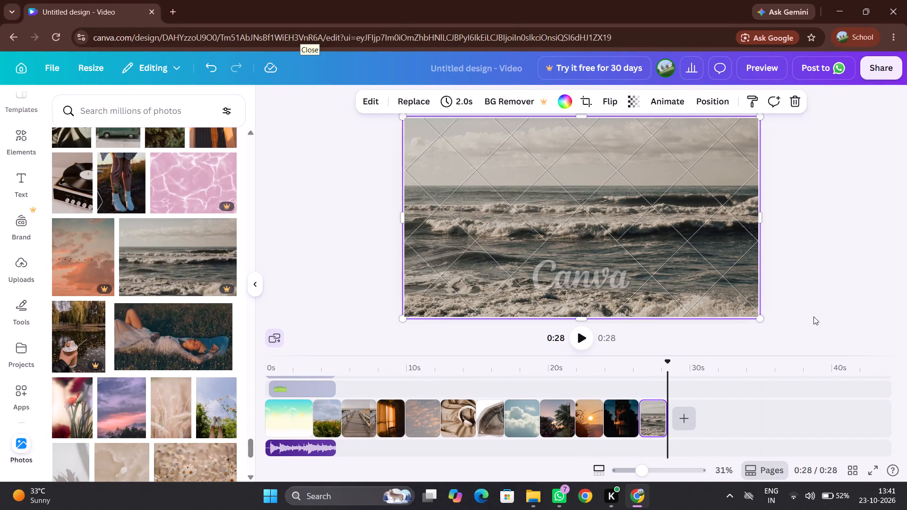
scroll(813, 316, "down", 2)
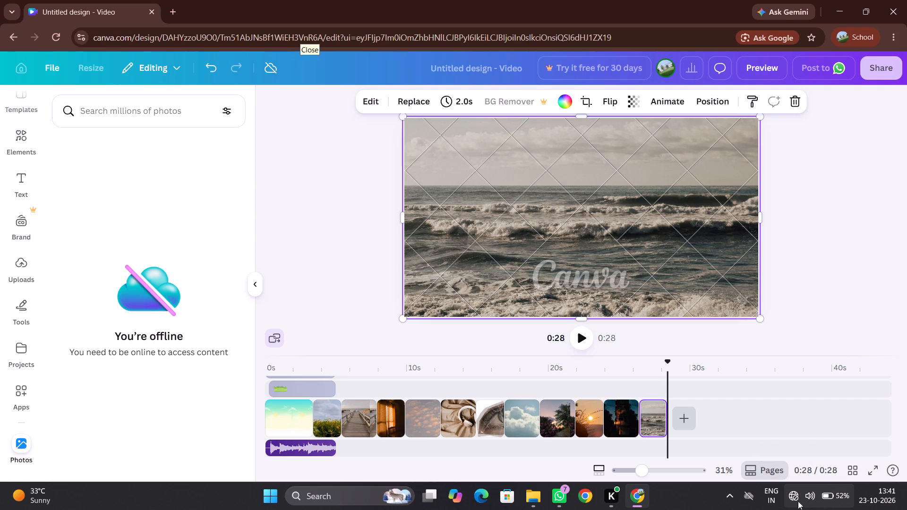
Restore the internet connection by connecting the computer to the VEDANSH Wi-Fi network, and return to the video design.
left_click(791, 495)
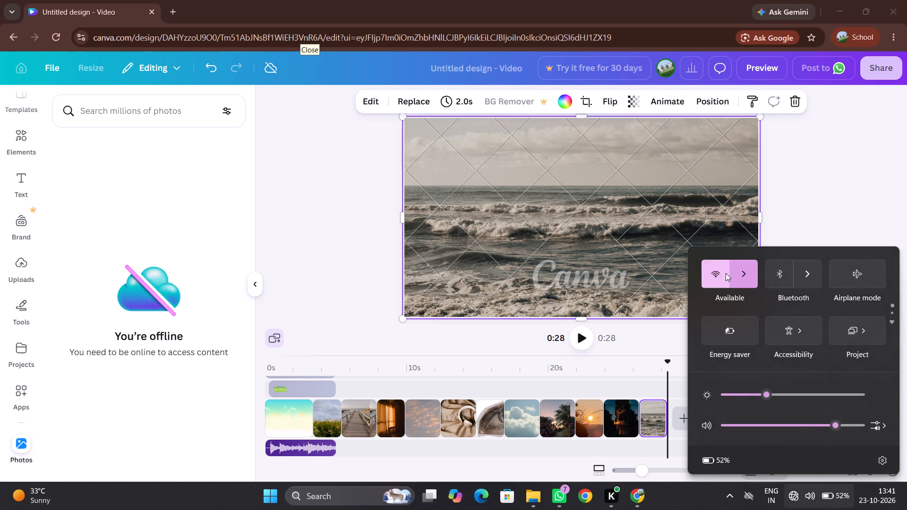
left_click(752, 270)
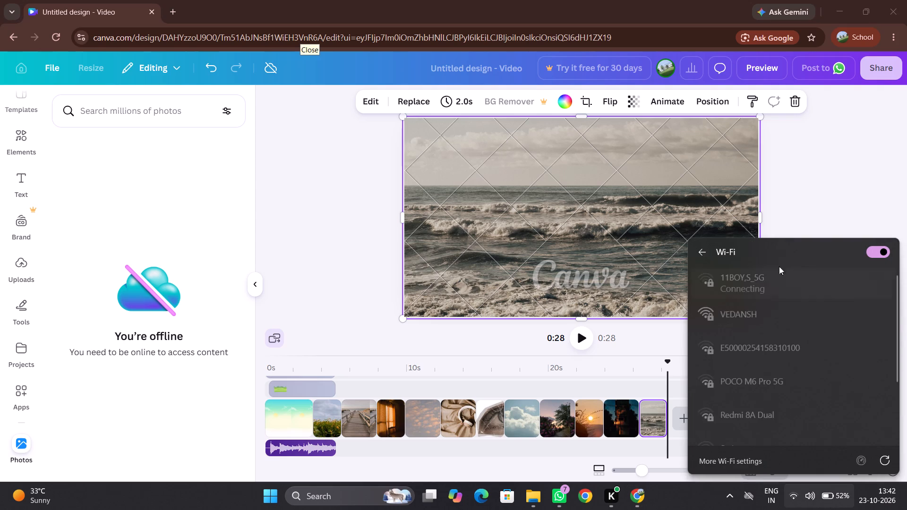
left_click(747, 309)
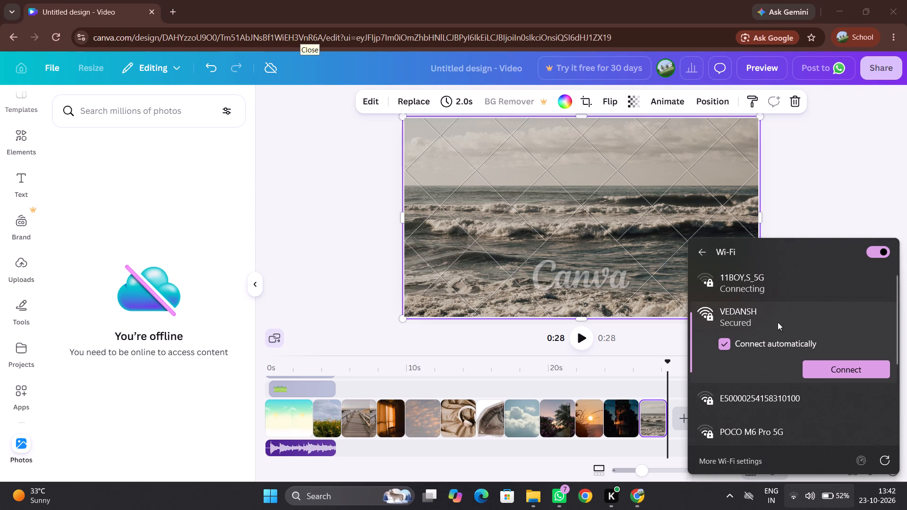
left_click(841, 365)
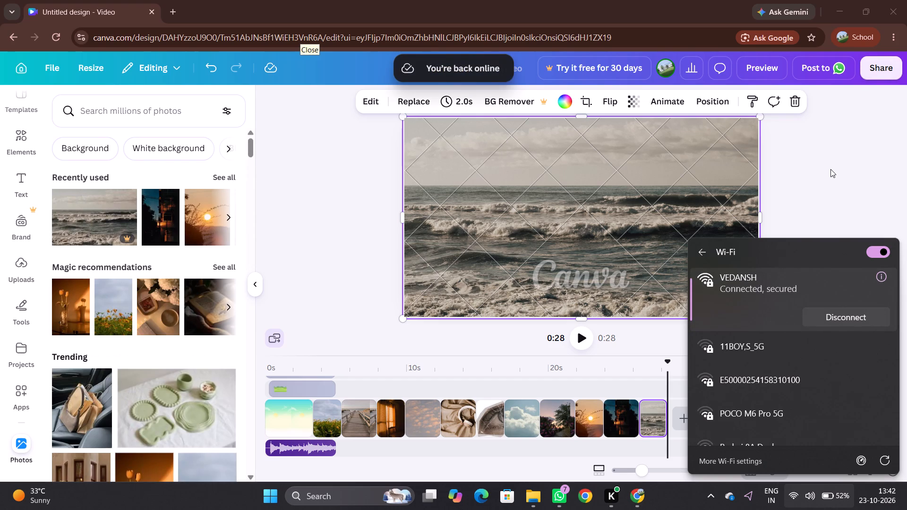
left_click(861, 163)
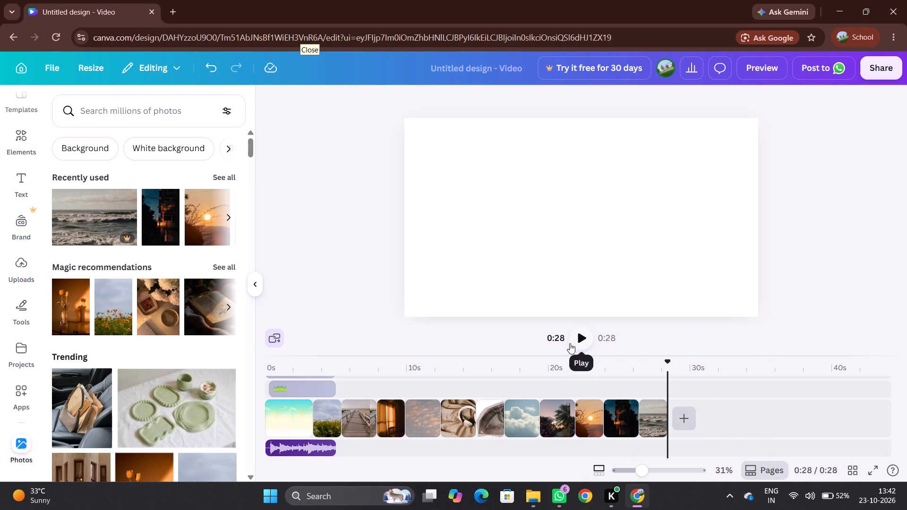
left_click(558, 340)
Make the video design available for offline use on this device.
left_click(271, 67)
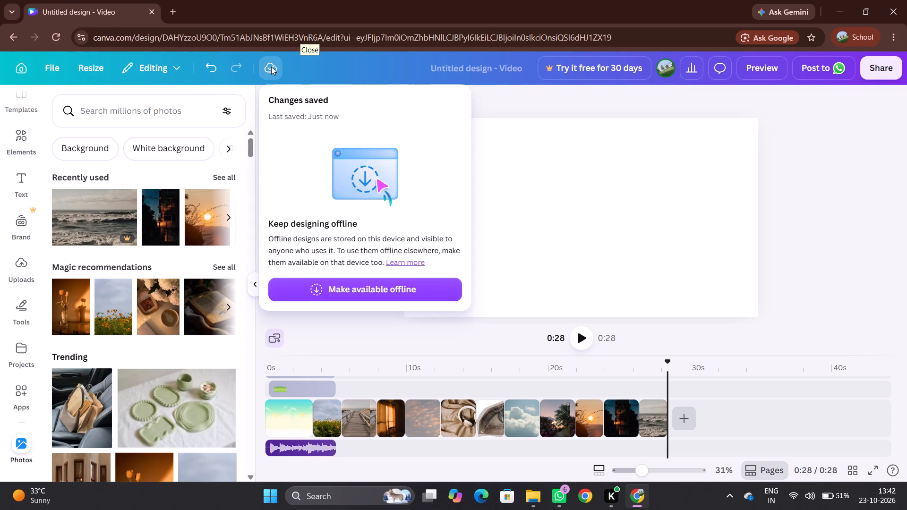
left_click(383, 296)
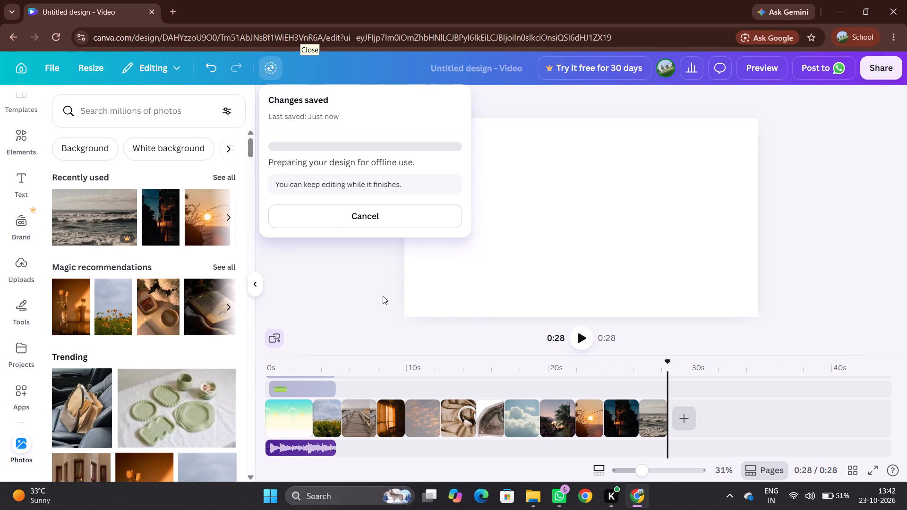
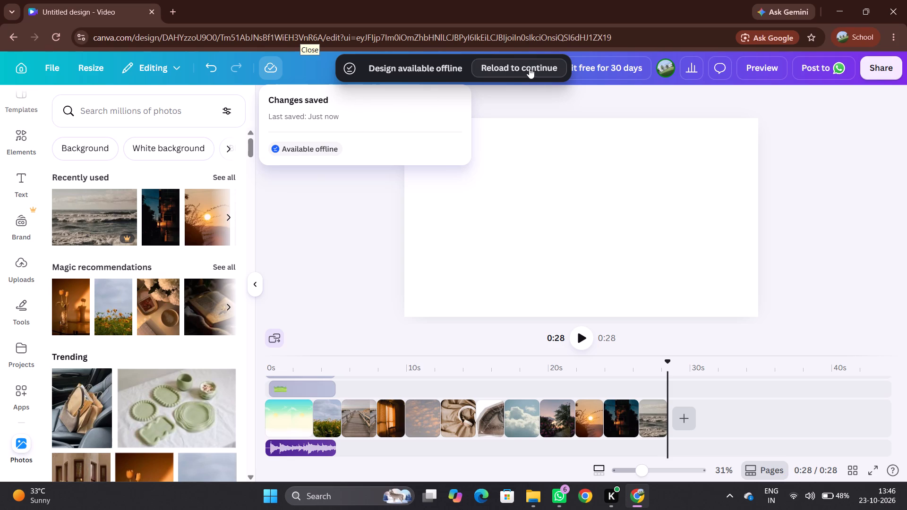
Reload the video design to continue working with its offline-available version.
left_click(497, 68)
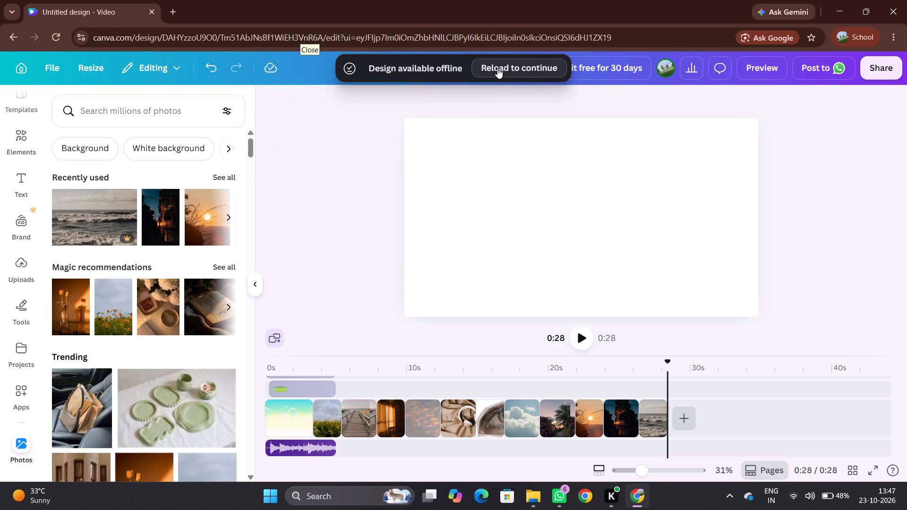
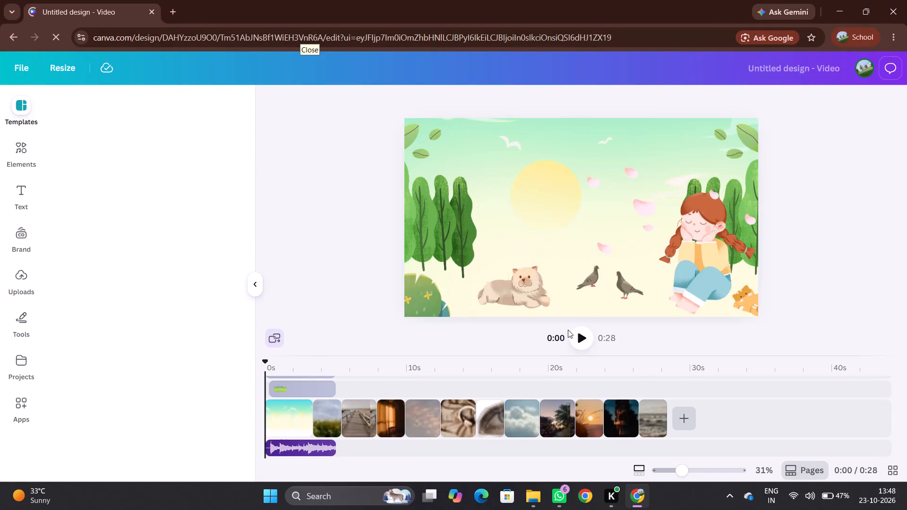
Play the video from the beginning to preview the reloaded design.
left_click(586, 338)
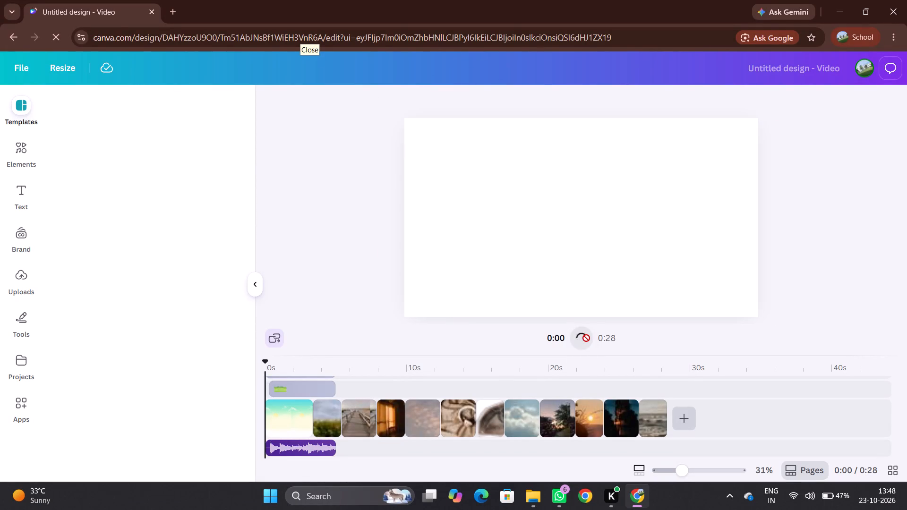
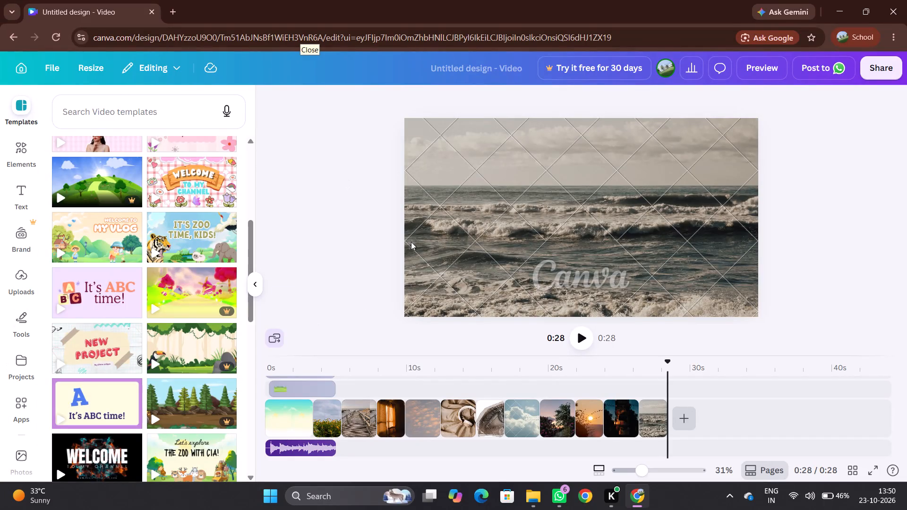
Browse the suggested video templates for another one to add to the video.
scroll(145, 291, "down", 5)
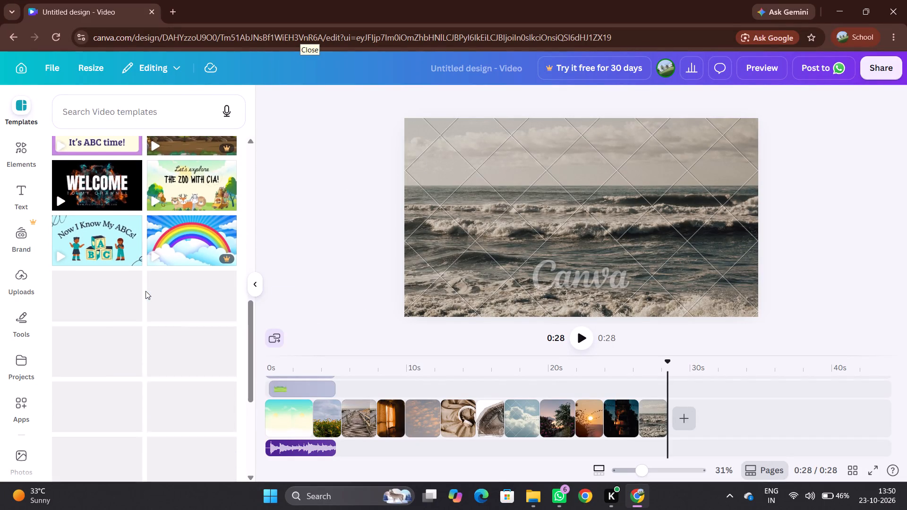
scroll(145, 291, "up", 10)
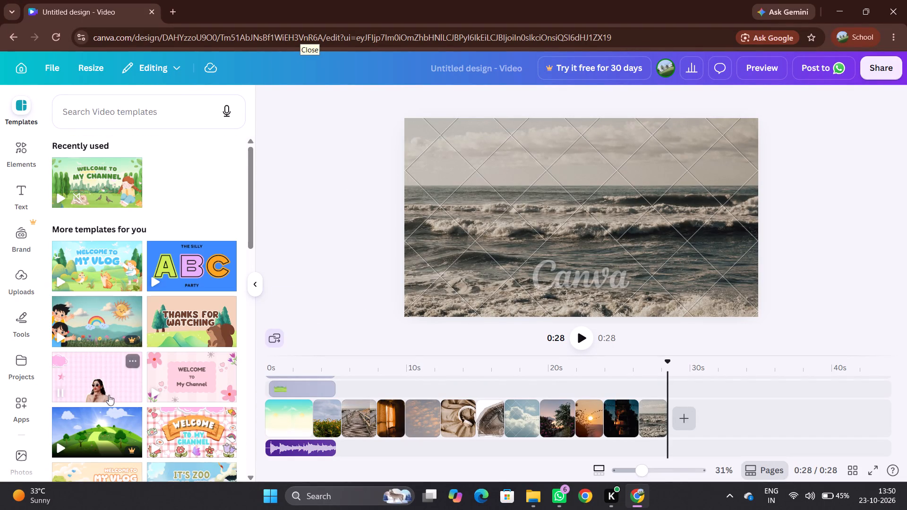
scroll(144, 410, "down", 7)
scroll(144, 410, "up", 3)
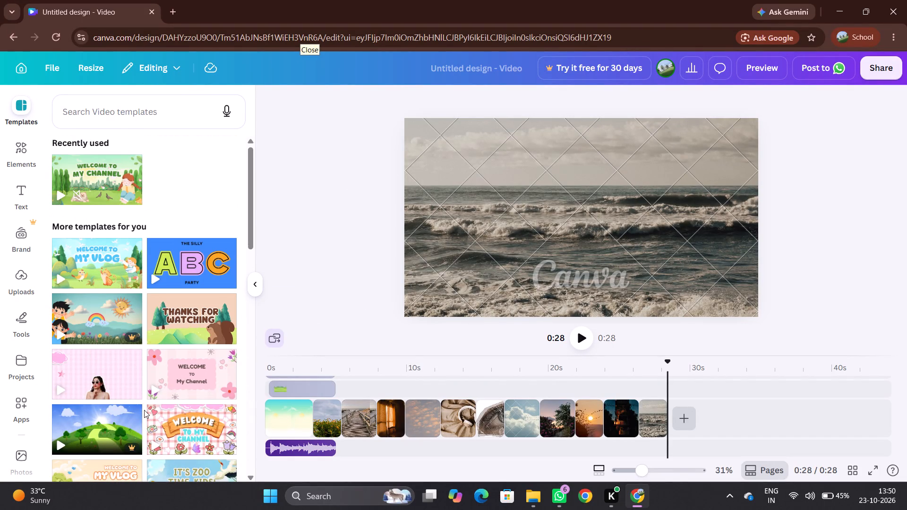
scroll(144, 410, "down", 8)
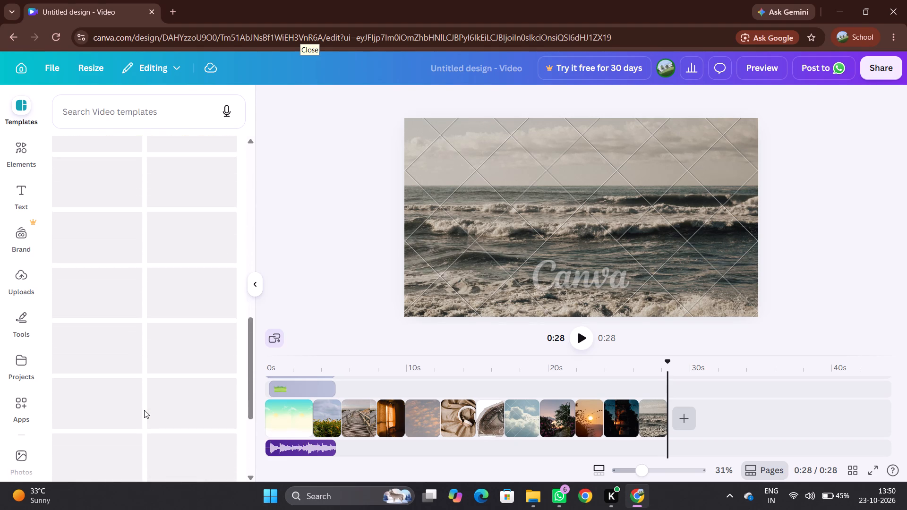
scroll(144, 410, "down", 8)
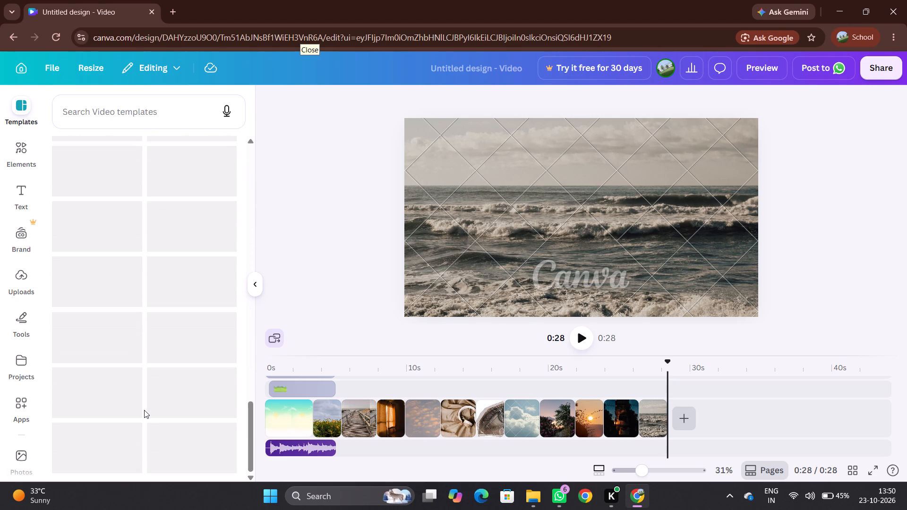
Enter "cars" as the search term for video templates.
left_click(123, 108)
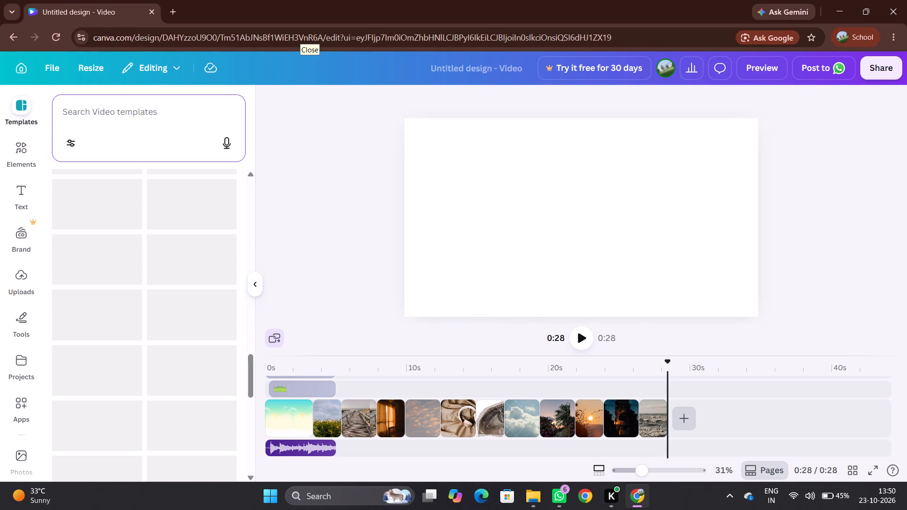
type("cars")
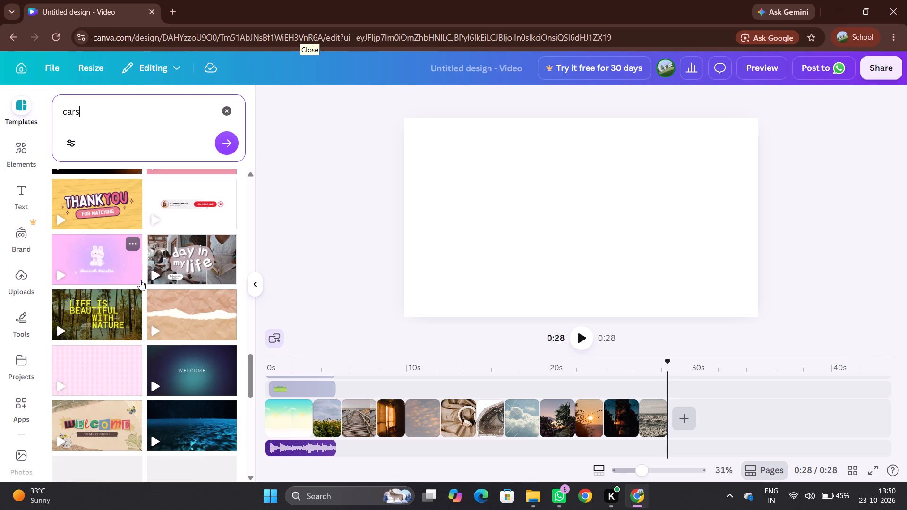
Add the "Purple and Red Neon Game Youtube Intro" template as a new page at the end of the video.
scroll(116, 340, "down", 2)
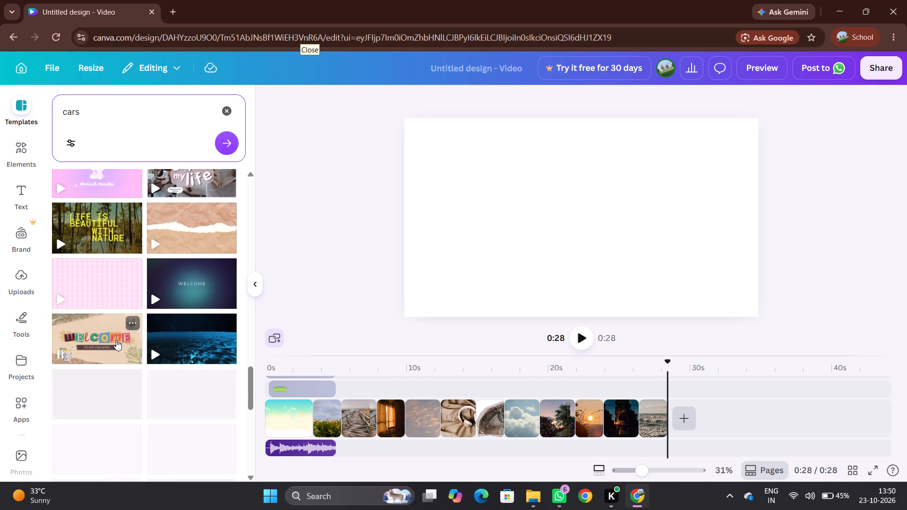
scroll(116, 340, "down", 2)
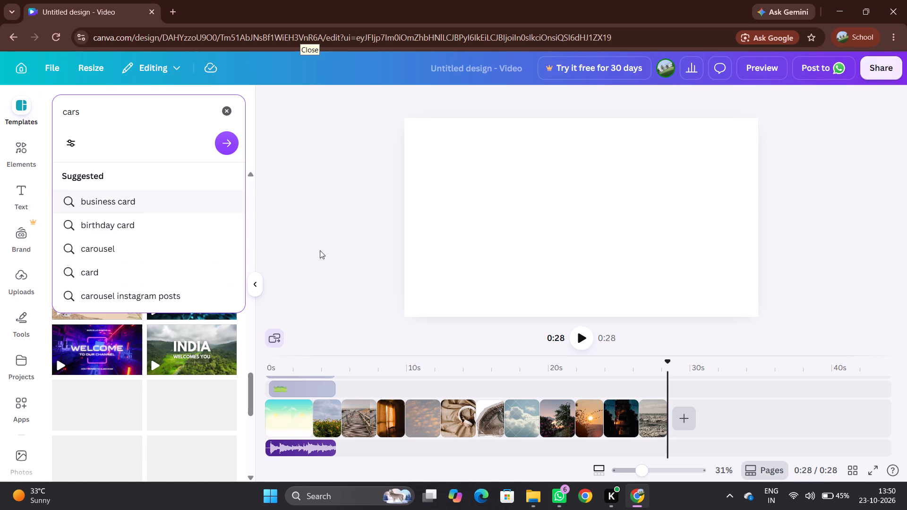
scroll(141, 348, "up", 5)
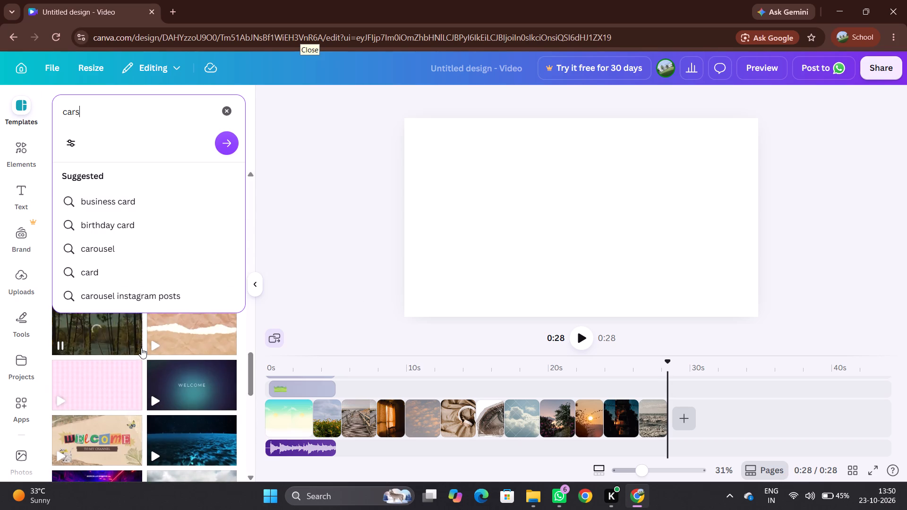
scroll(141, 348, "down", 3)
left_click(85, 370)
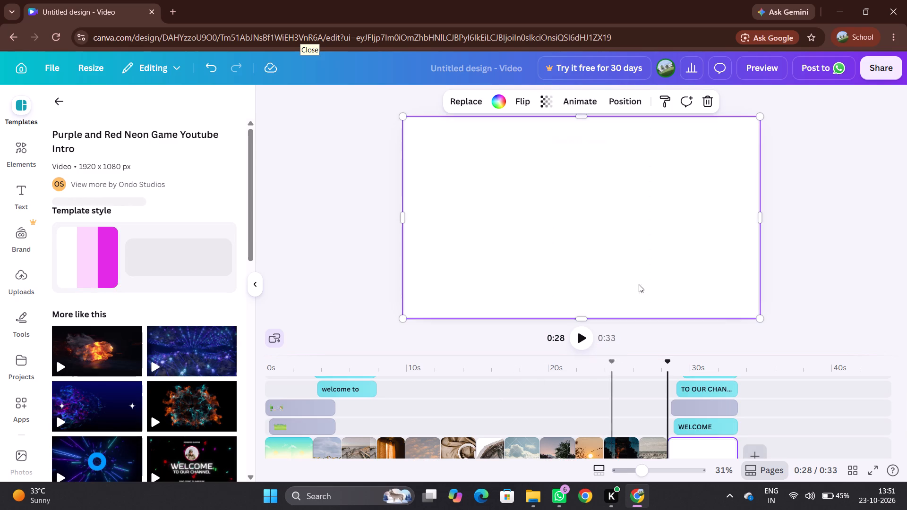
Play the newly added neon intro page to preview its animation.
scroll(550, 286, "down", 2)
left_click(582, 334)
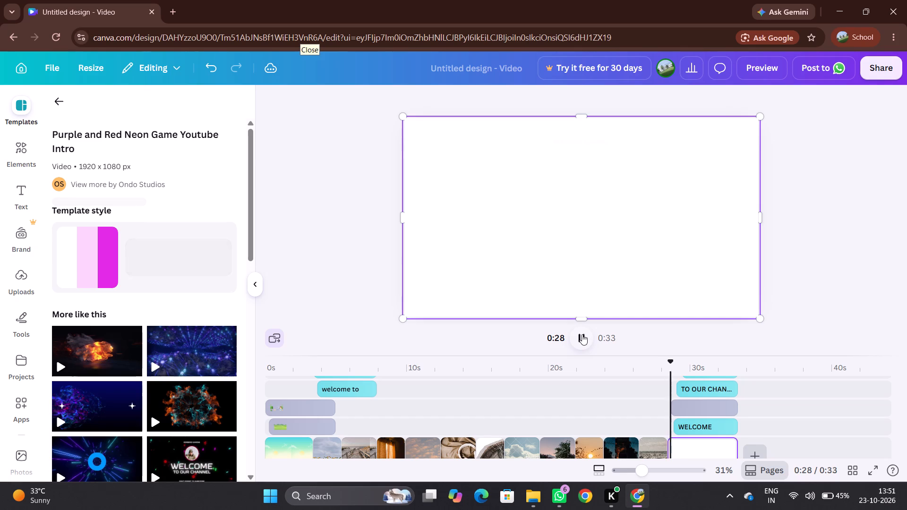
scroll(625, 351, "down", 1)
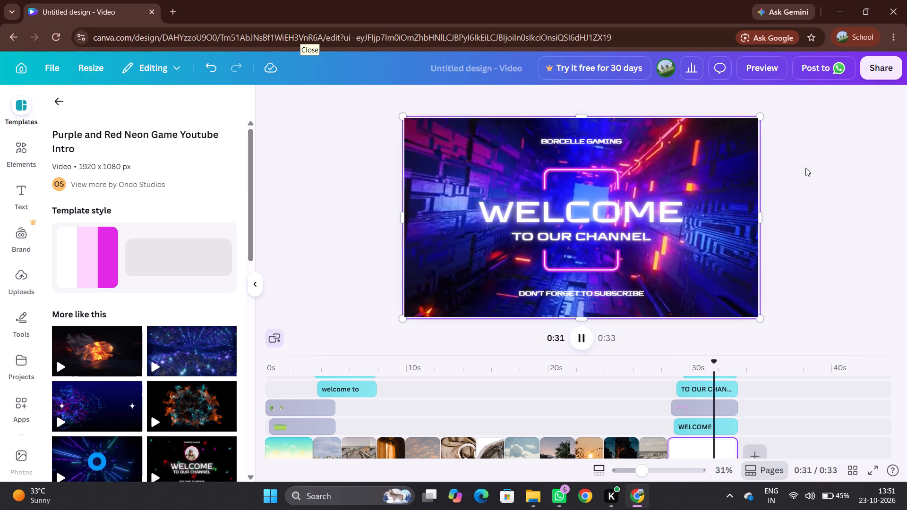
scroll(805, 168, "down", 2)
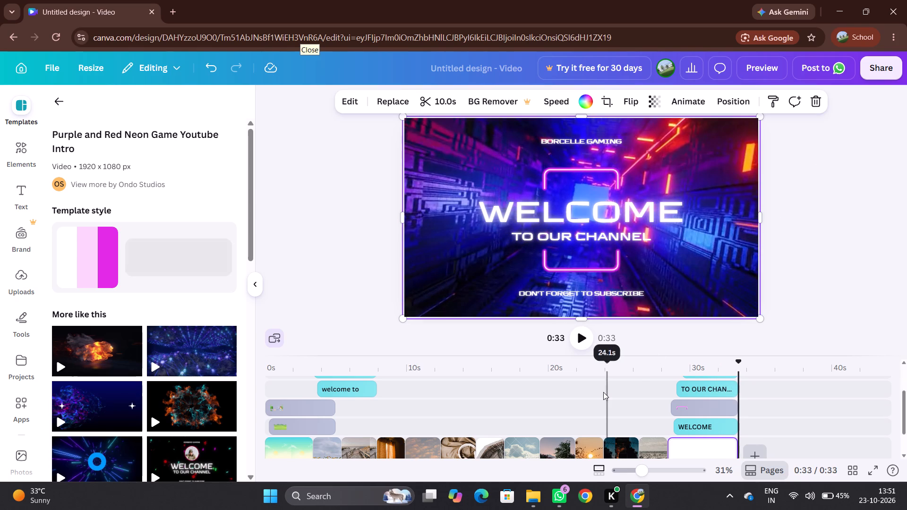
scroll(603, 392, "down", 2)
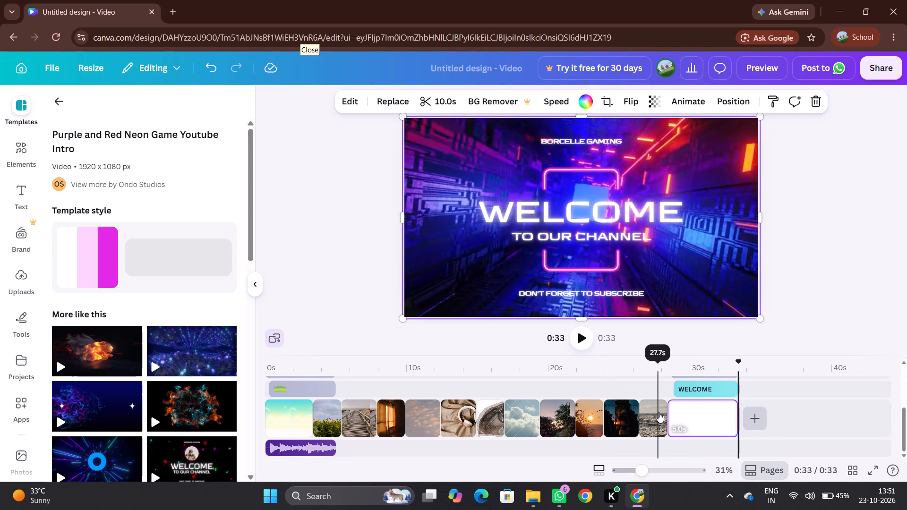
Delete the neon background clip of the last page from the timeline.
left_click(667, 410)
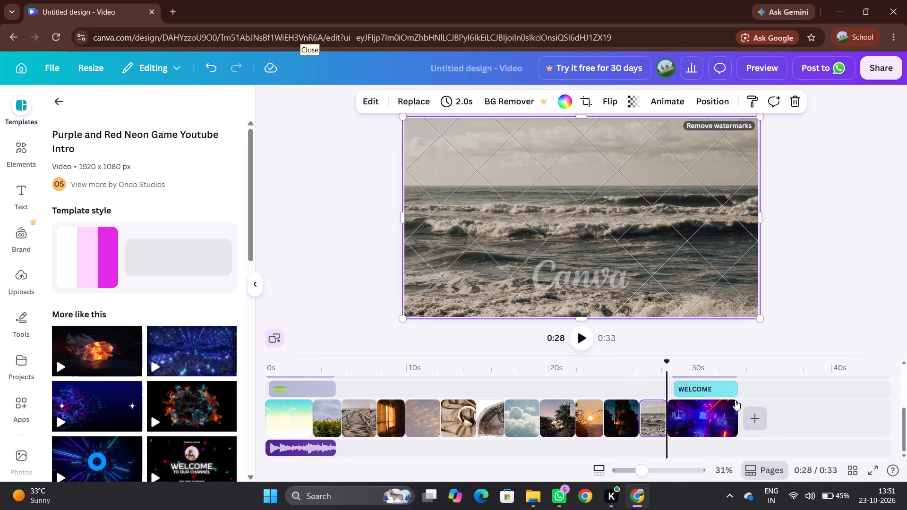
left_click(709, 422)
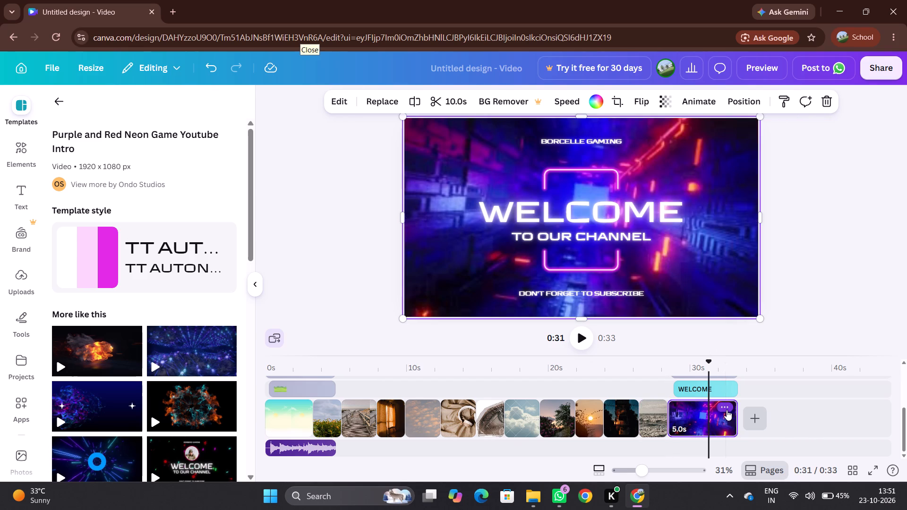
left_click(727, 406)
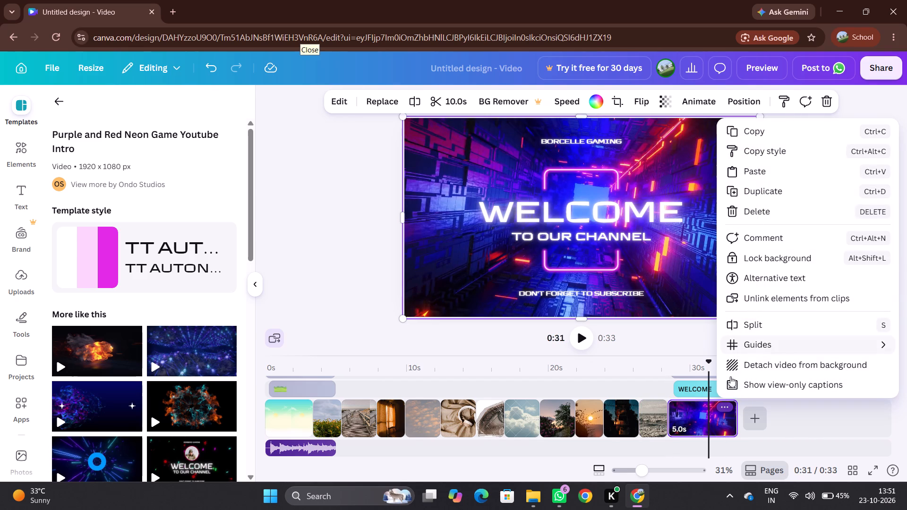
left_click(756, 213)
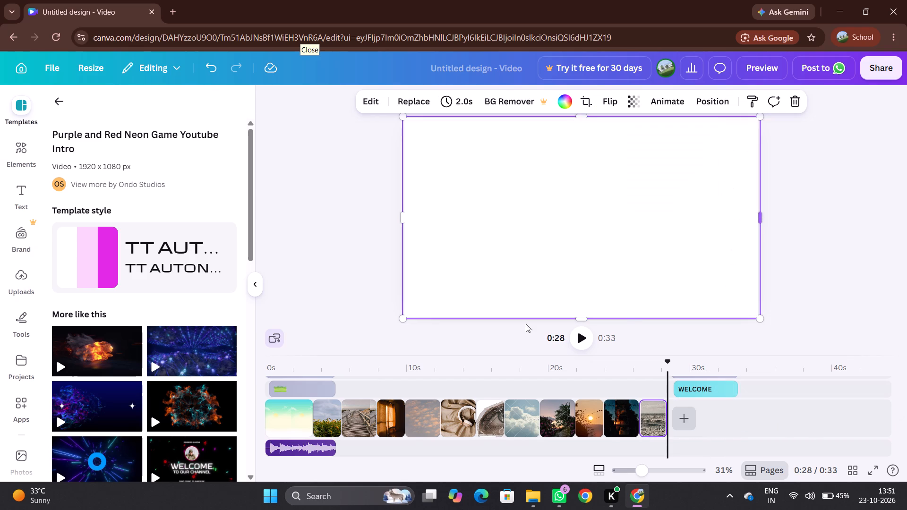
Examine the leftover WELCOME title and frame elements at the end of the video.
scroll(468, 408, "down", 3)
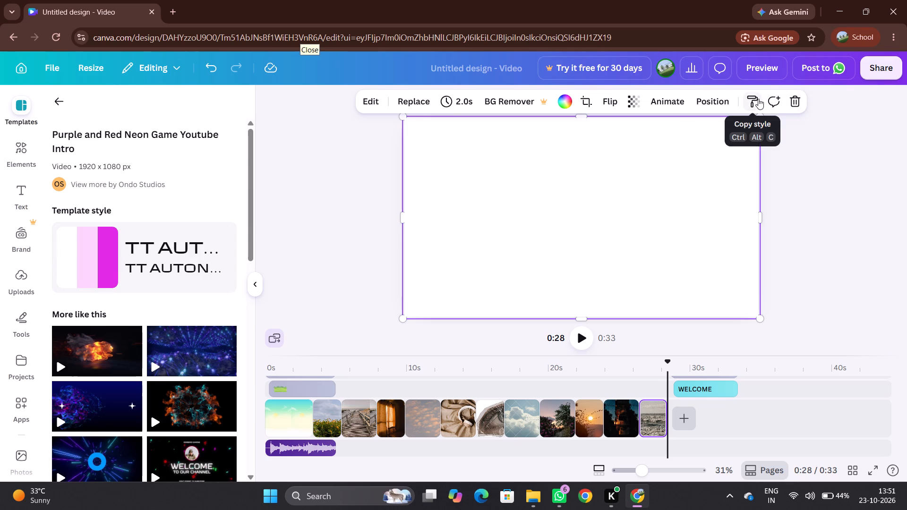
scroll(651, 374, "down", 4)
scroll(651, 374, "up", 4)
scroll(413, 420, "right", 5)
scroll(413, 420, "left", 6)
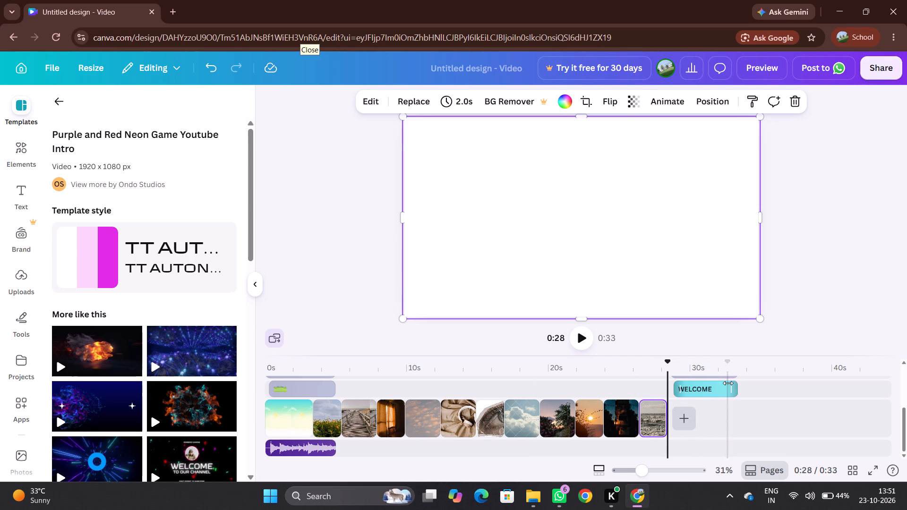
left_click(716, 386)
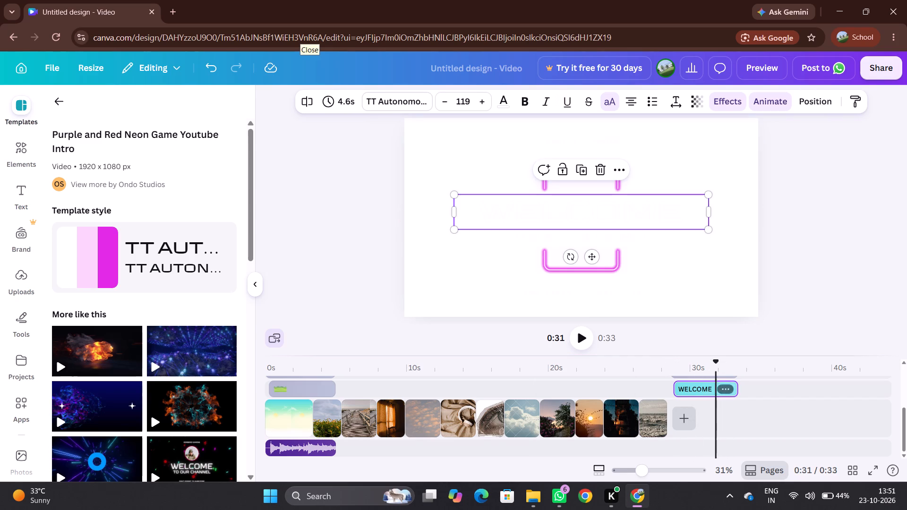
left_click(888, 249)
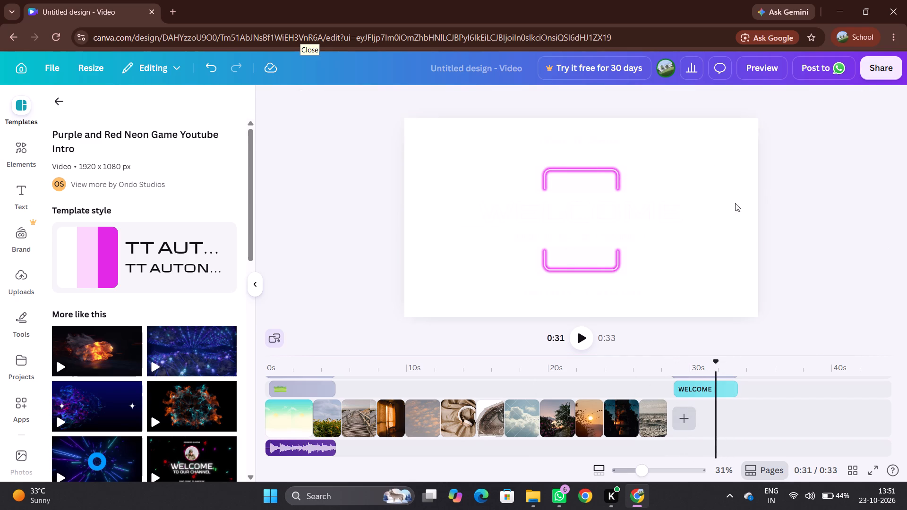
left_click(659, 213)
left_click(834, 236)
left_click(834, 236)
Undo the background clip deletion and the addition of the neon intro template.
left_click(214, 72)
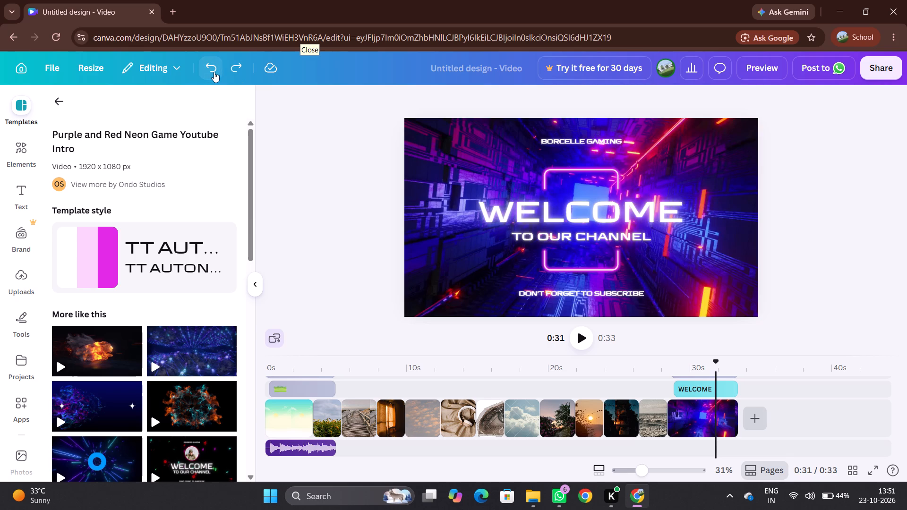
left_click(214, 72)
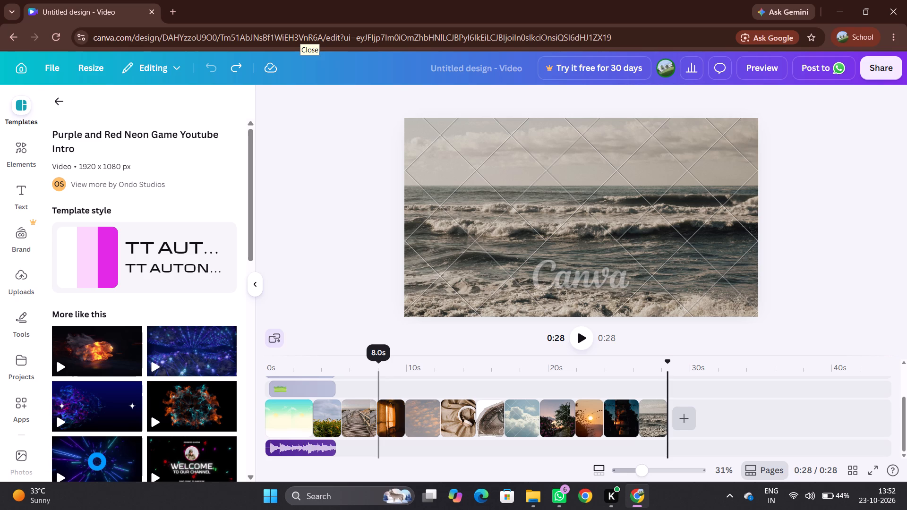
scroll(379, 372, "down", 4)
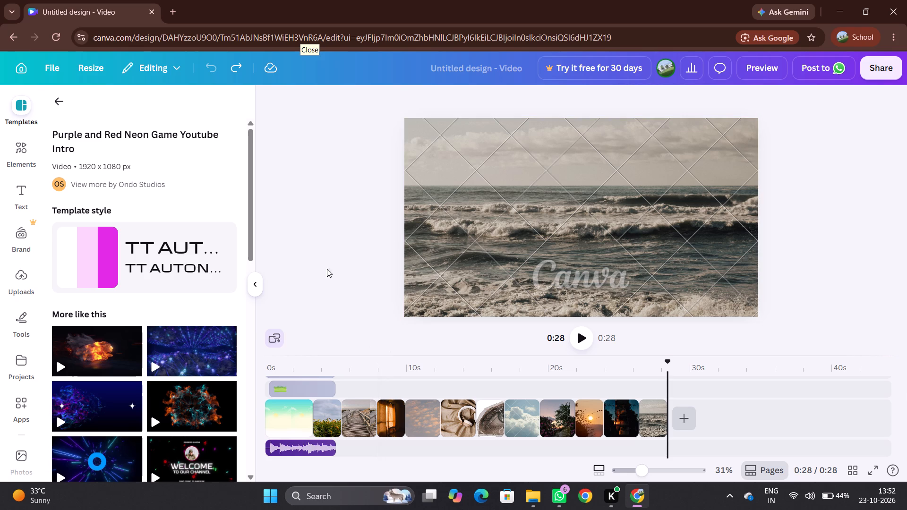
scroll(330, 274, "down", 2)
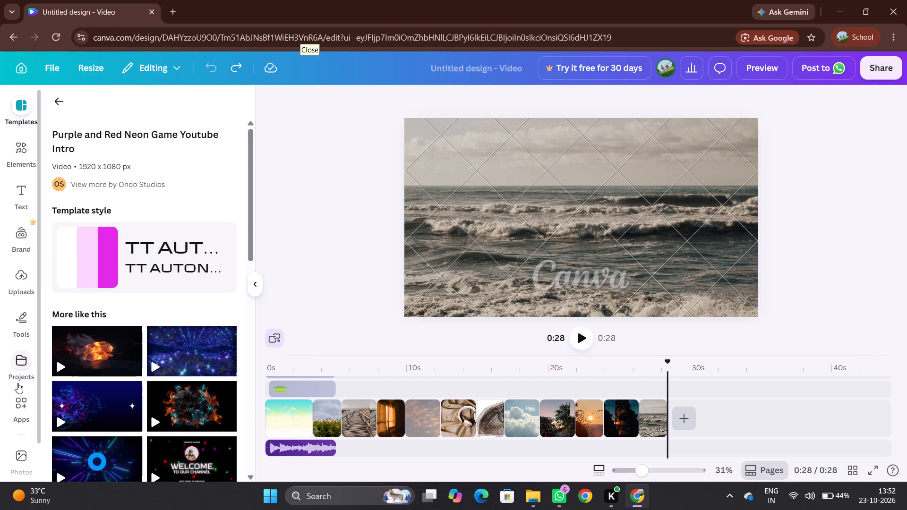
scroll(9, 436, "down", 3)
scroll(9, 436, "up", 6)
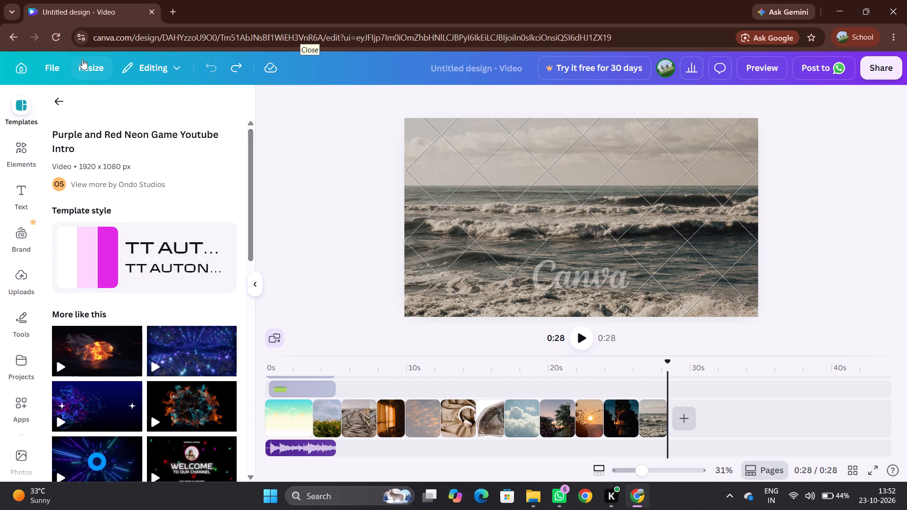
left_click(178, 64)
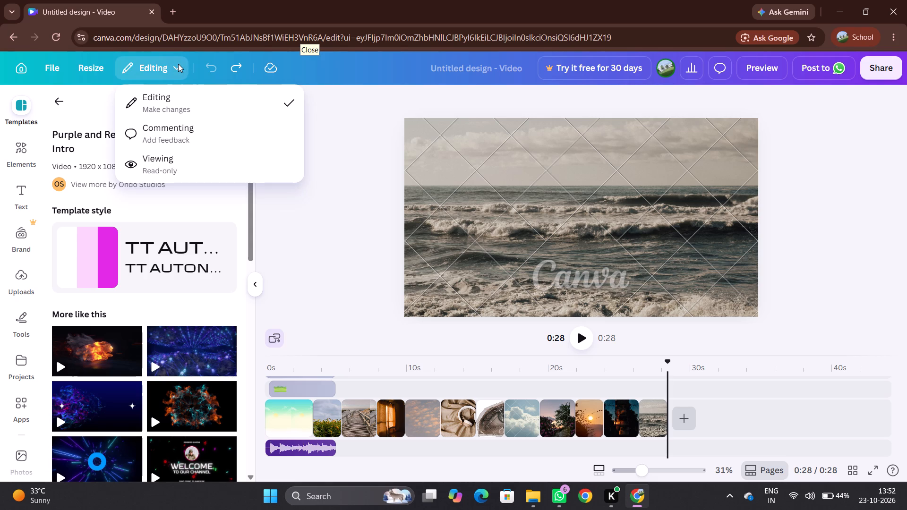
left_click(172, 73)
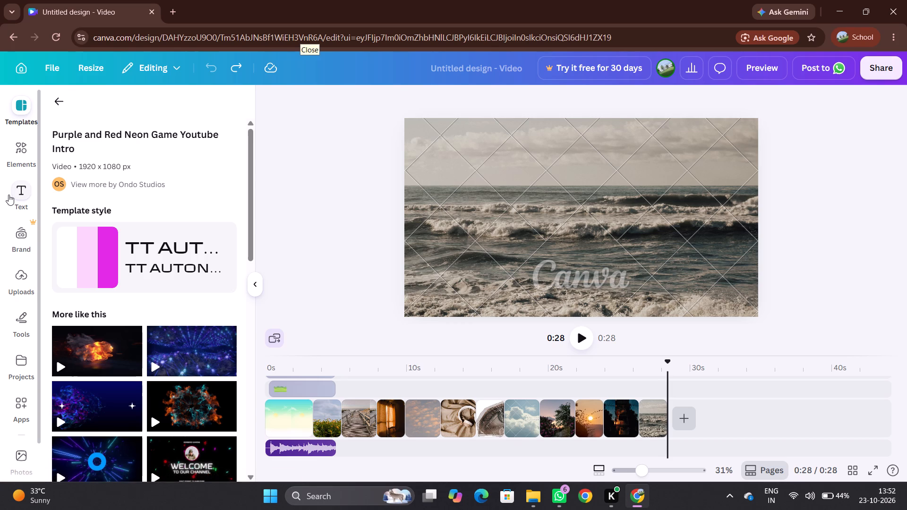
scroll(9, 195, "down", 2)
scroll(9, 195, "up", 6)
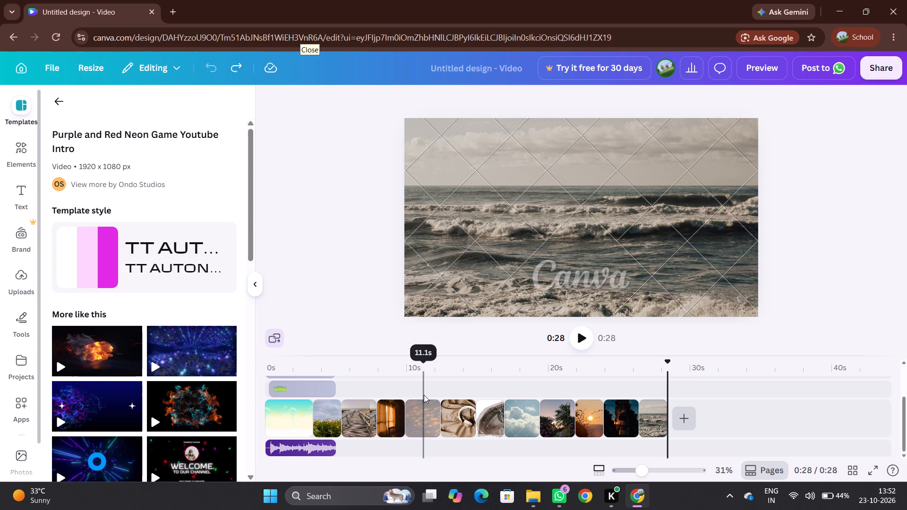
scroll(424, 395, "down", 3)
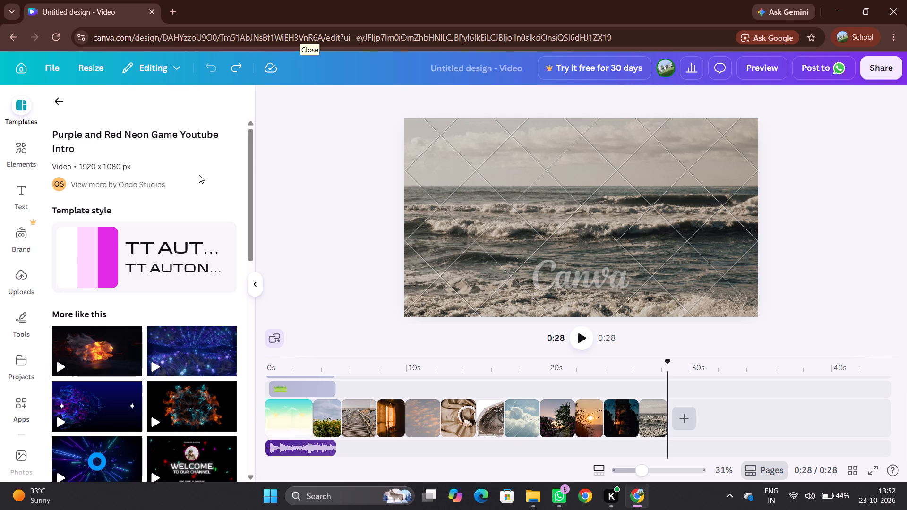
Browse the templates similar to the Purple and Red Neon Game Youtube Intro.
scroll(199, 175, "down", 3)
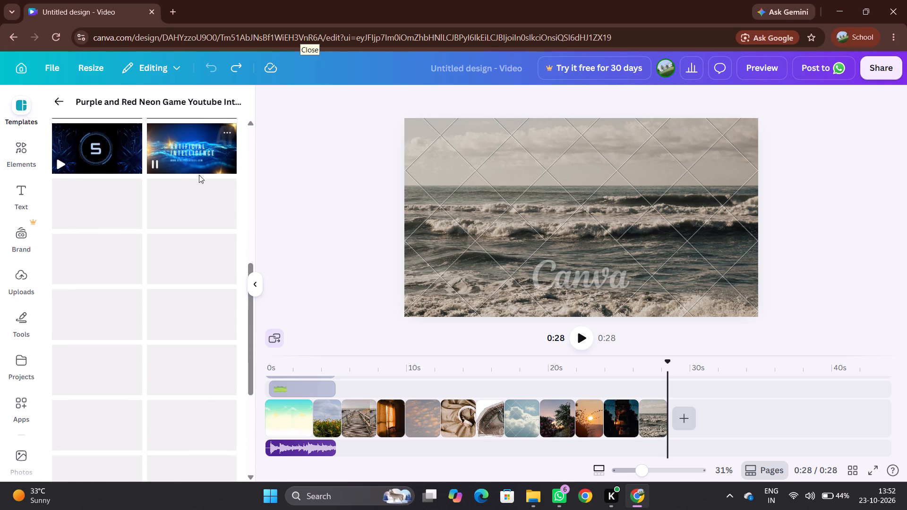
scroll(199, 175, "up", 2)
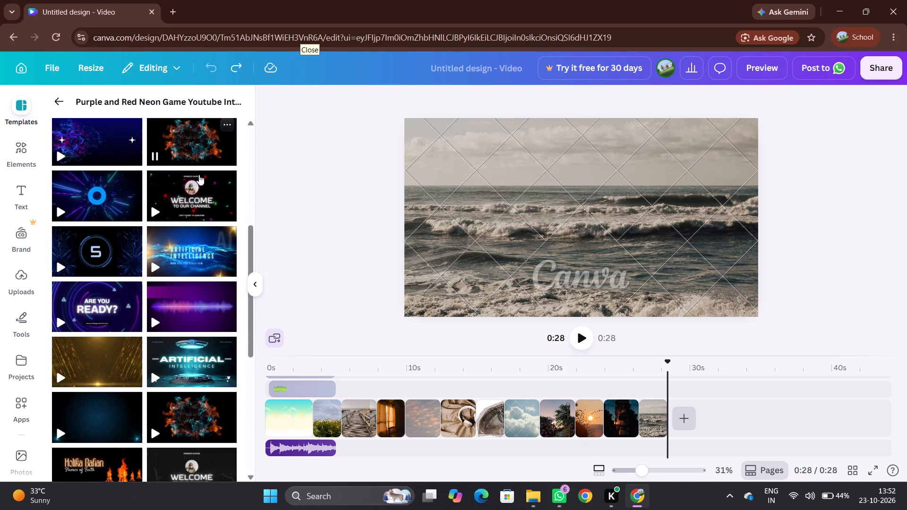
scroll(199, 175, "down", 3)
scroll(199, 175, "up", 1)
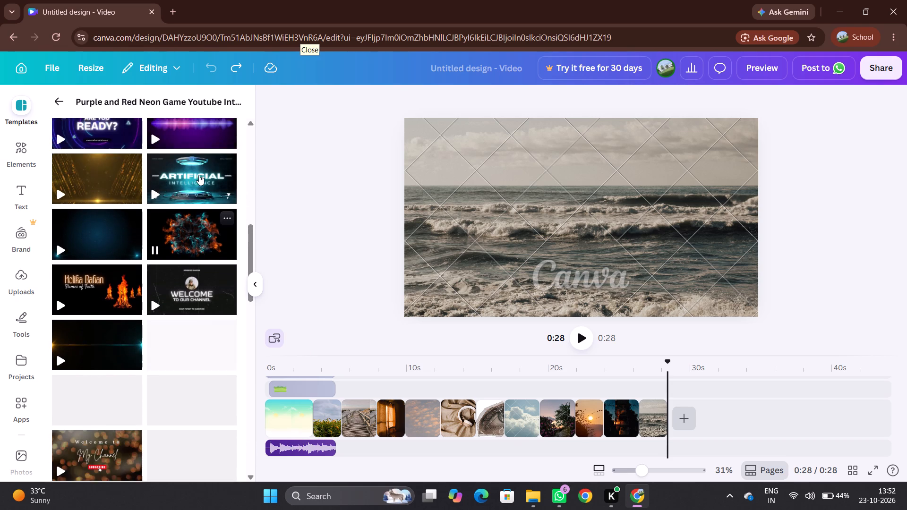
scroll(199, 175, "up", 1)
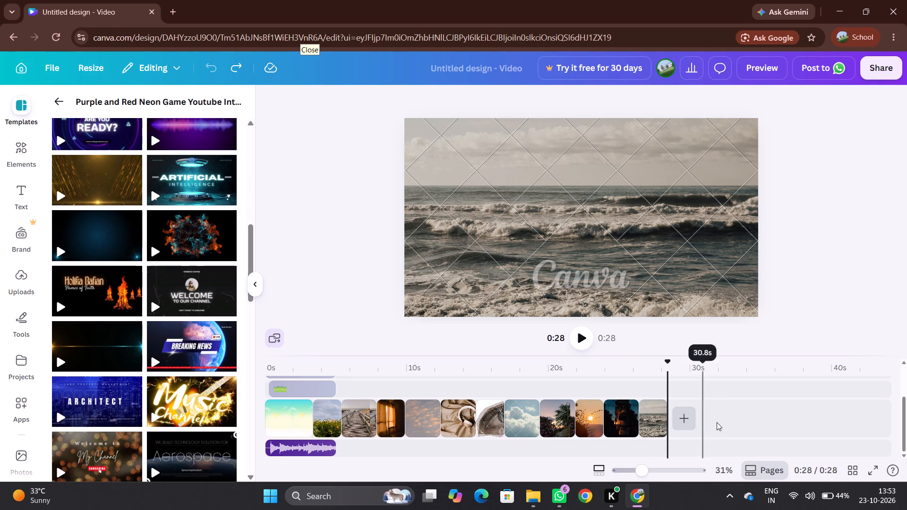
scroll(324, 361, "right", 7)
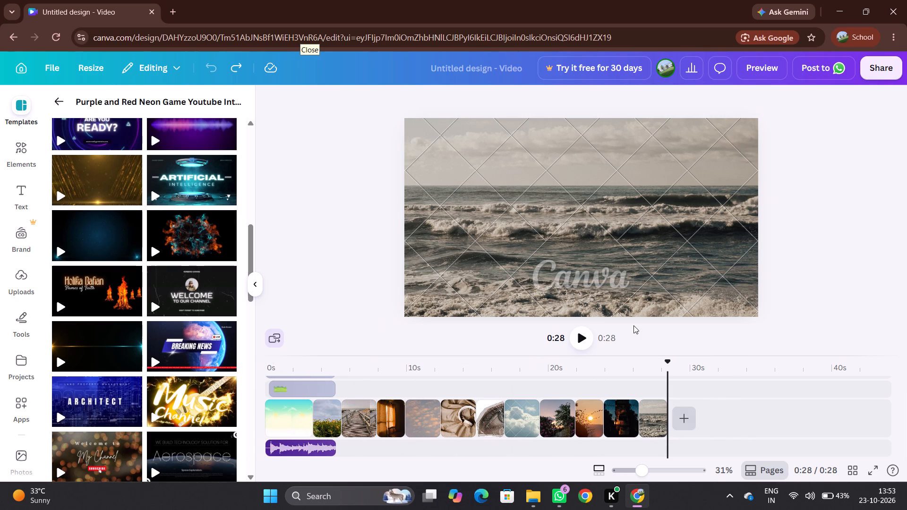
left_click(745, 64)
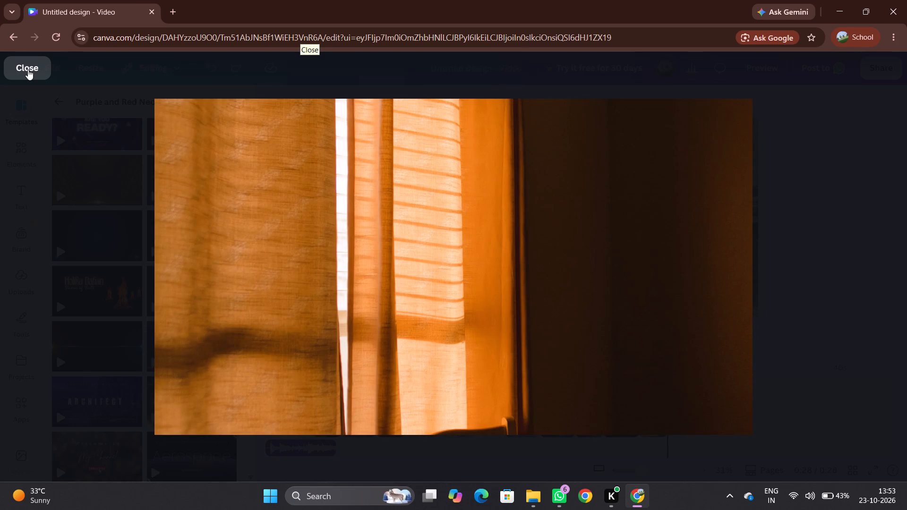
Close the full-screen preview of the video and return to the editor.
left_click(28, 69)
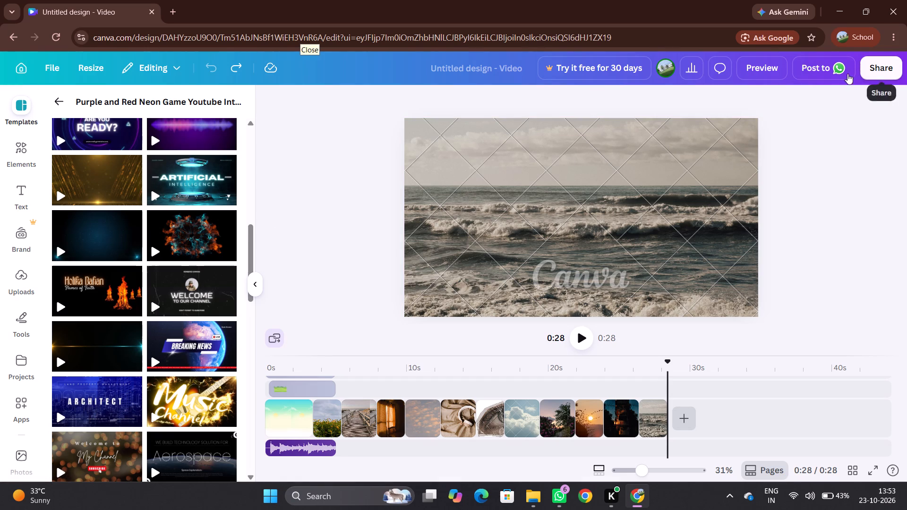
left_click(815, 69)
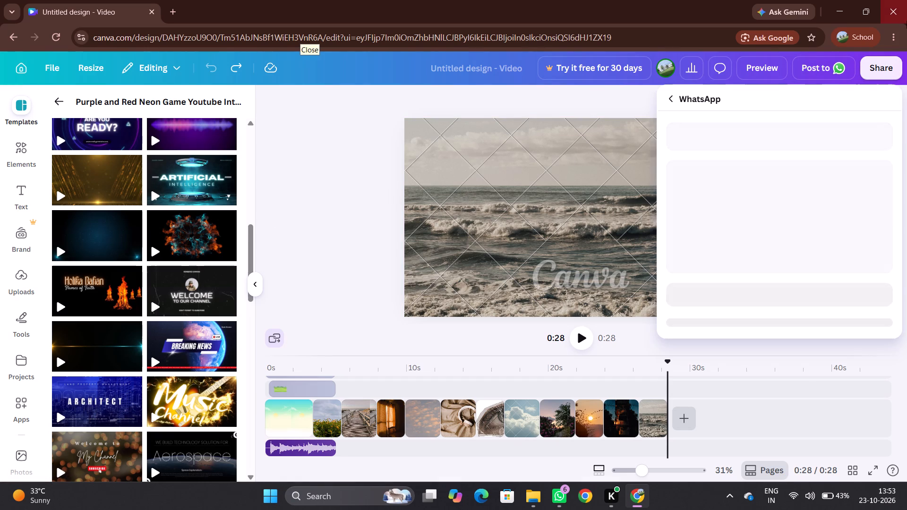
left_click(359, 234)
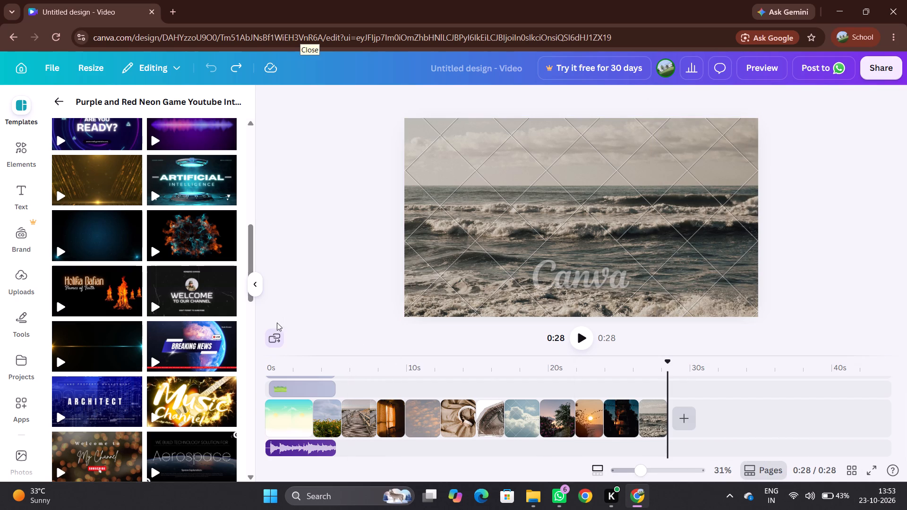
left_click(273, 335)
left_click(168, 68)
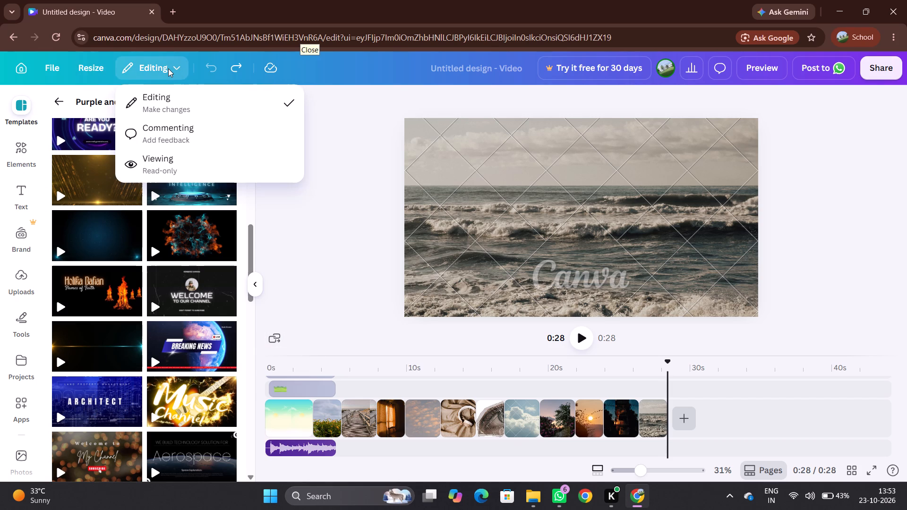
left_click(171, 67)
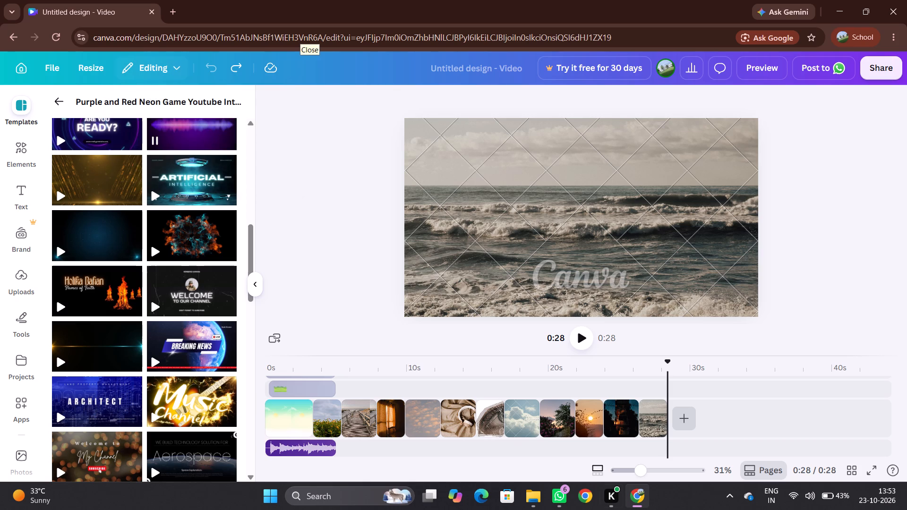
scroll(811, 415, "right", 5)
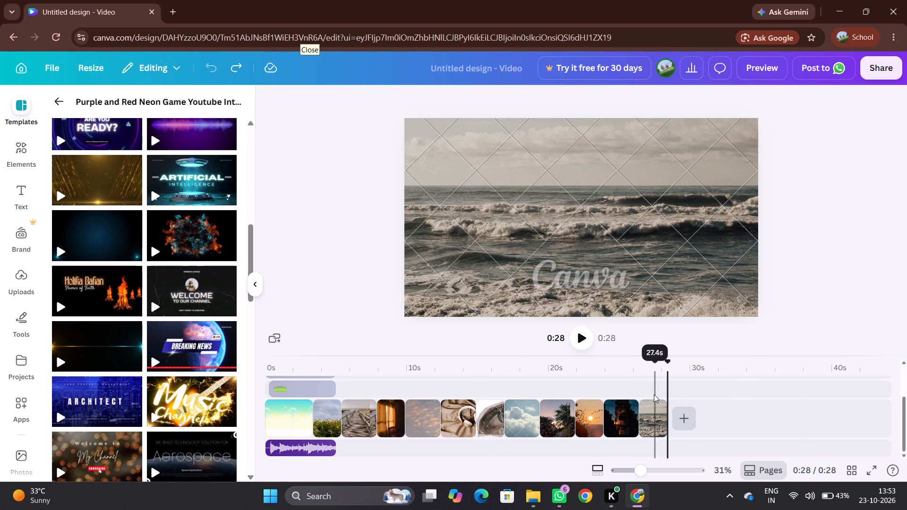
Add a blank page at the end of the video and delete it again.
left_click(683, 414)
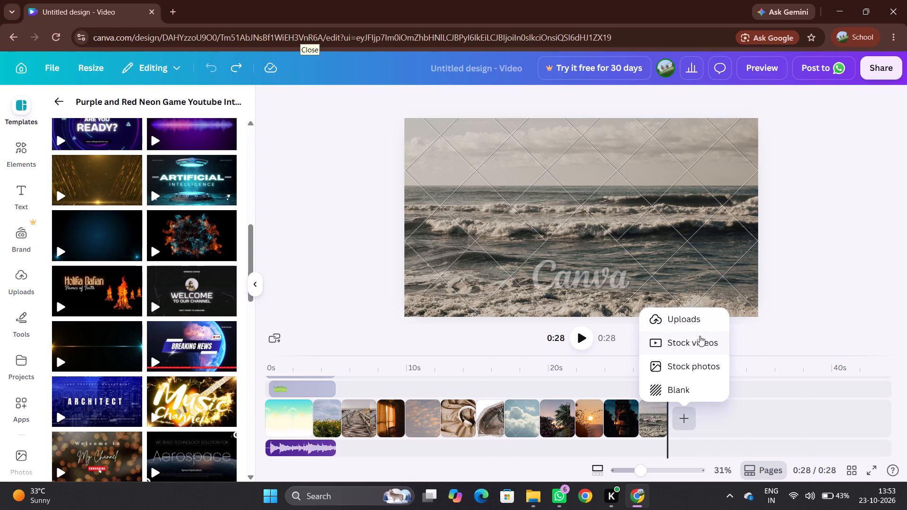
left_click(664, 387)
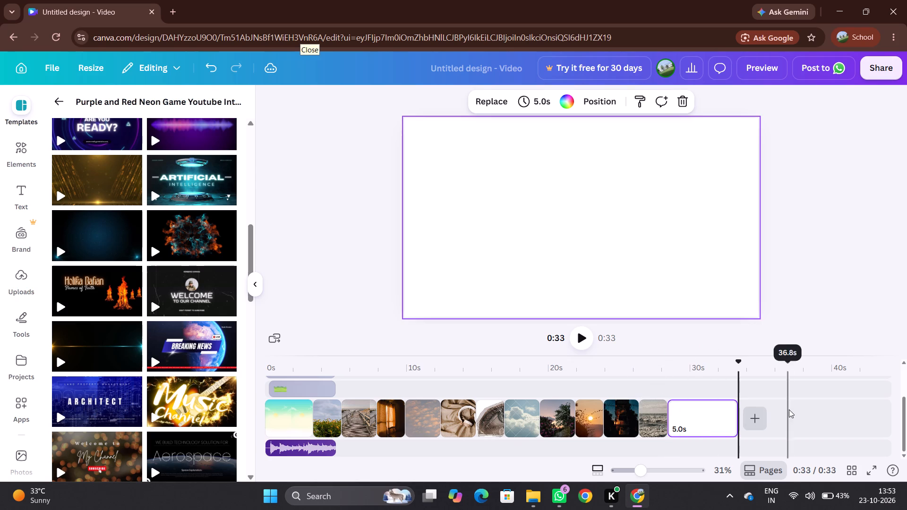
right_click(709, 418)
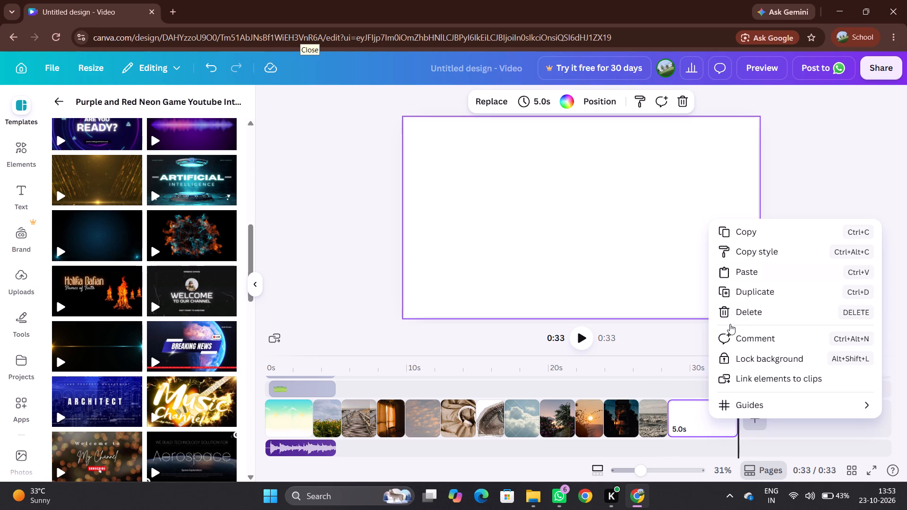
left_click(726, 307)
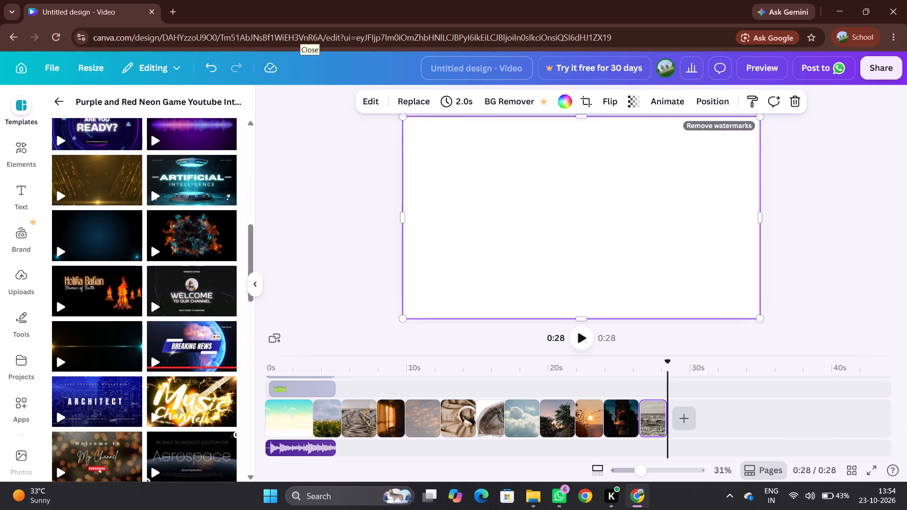
Delete the last four photo clips from the timeline, from the sea waves back to the dark tree at dusk.
left_click(795, 96)
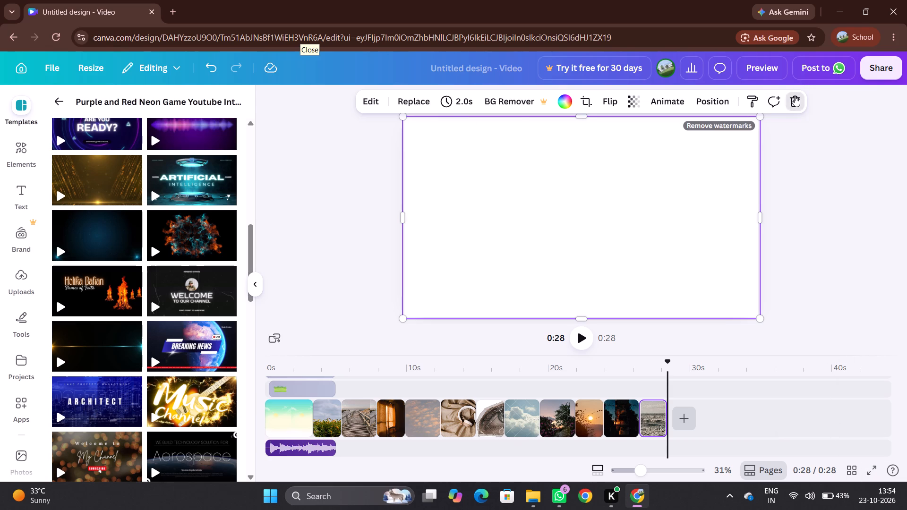
left_click(813, 99)
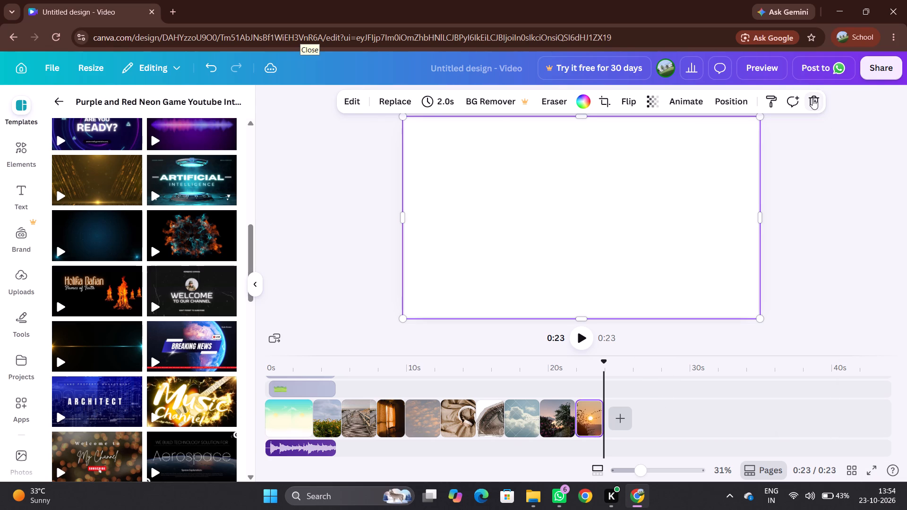
triple_click(813, 99)
triple_click(813, 99)
left_click_drag(813, 99, 733, 148)
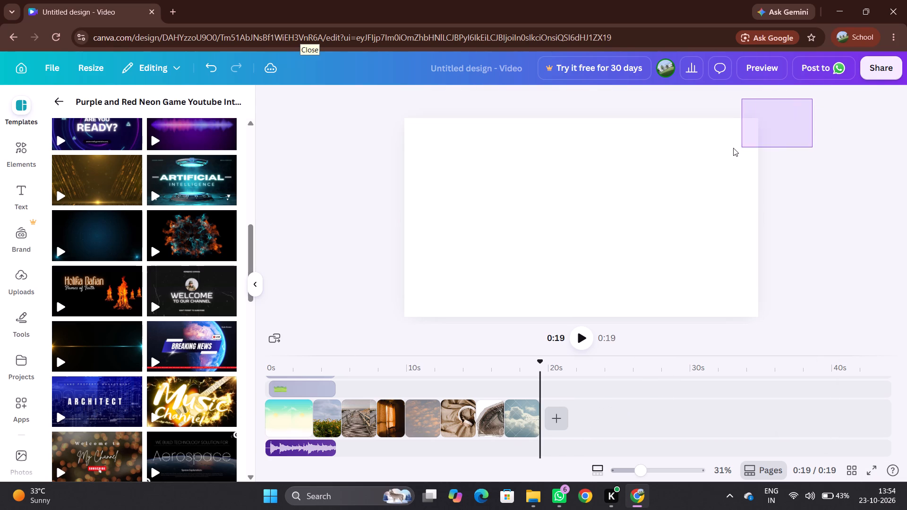
left_click_drag(733, 148, 752, 142)
left_click(752, 142)
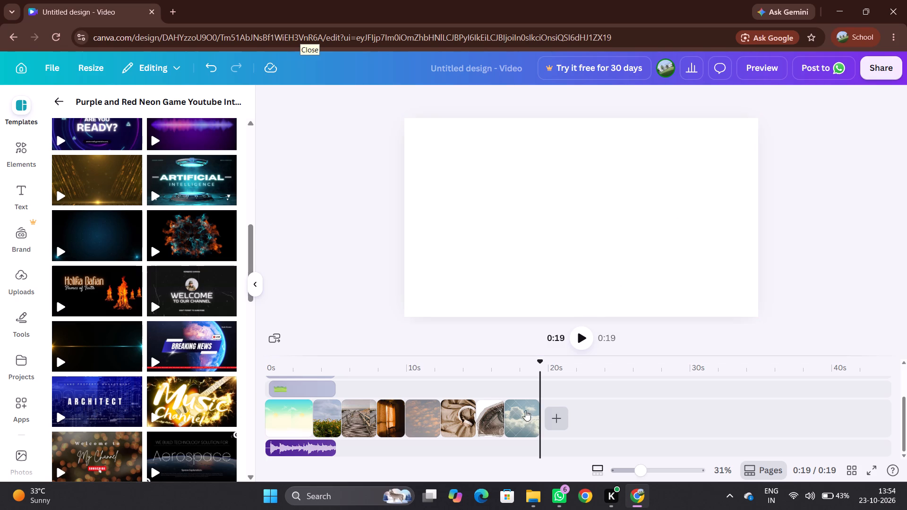
Delete the five photo clips from the clouds back to the sunlit window from the timeline.
left_click(519, 415)
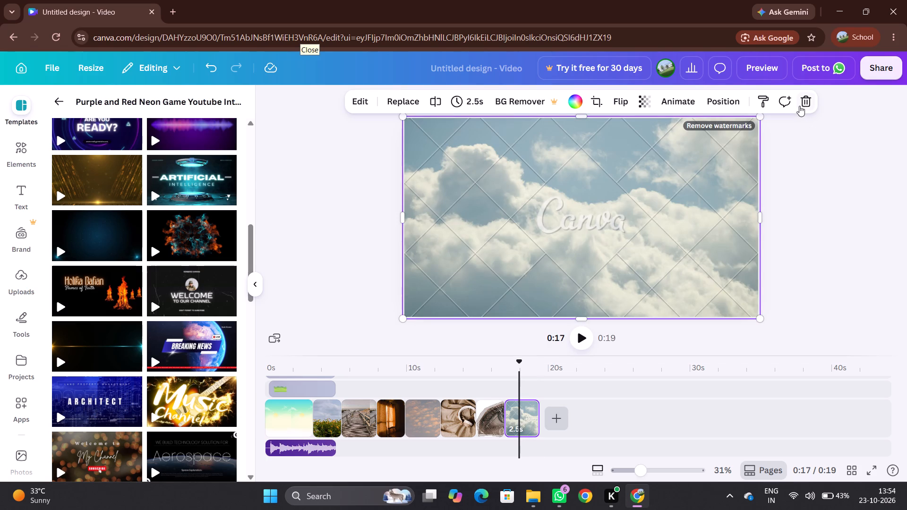
triple_click(799, 106)
triple_click(812, 102)
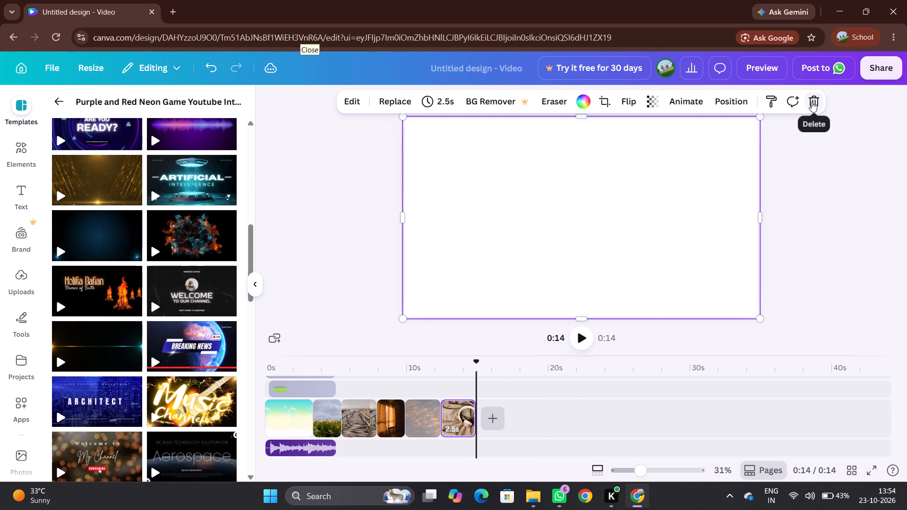
triple_click(812, 102)
left_click(812, 102)
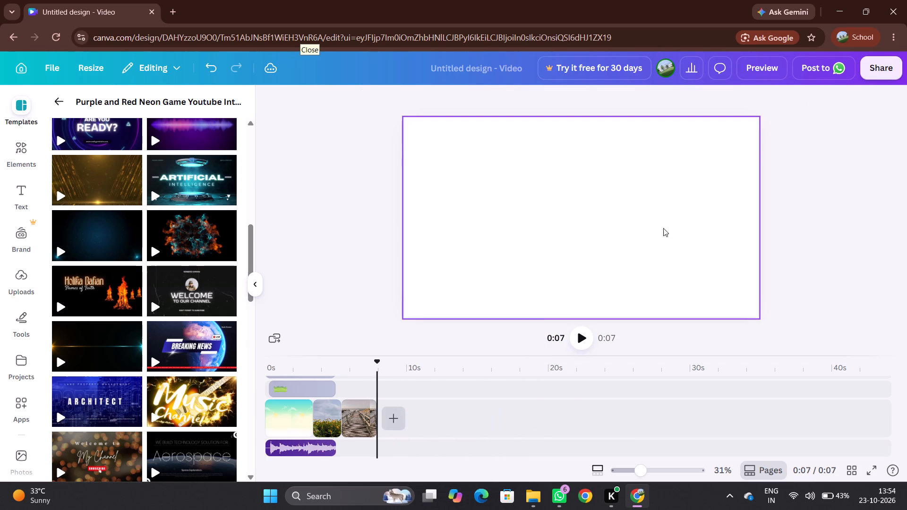
Delete the remaining wooden boardwalk, flower field and pale sky background clips from the timeline.
left_click(356, 417)
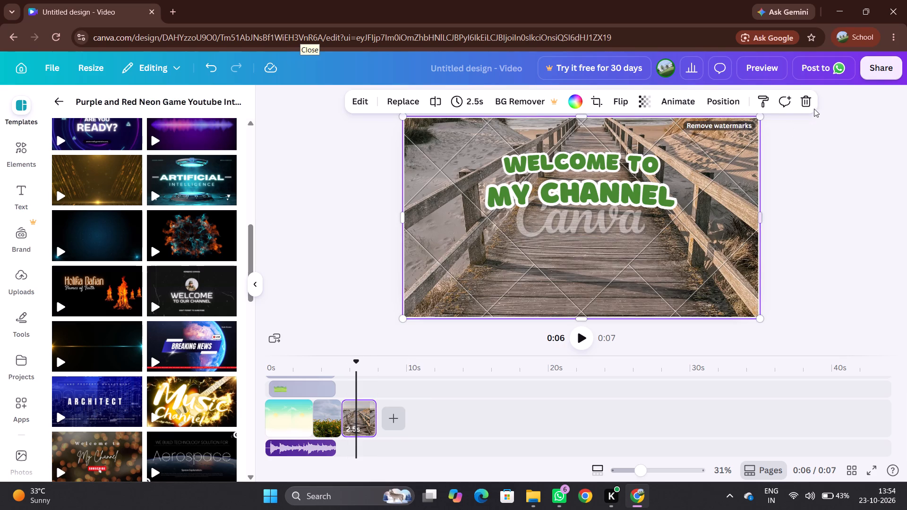
left_click(804, 99)
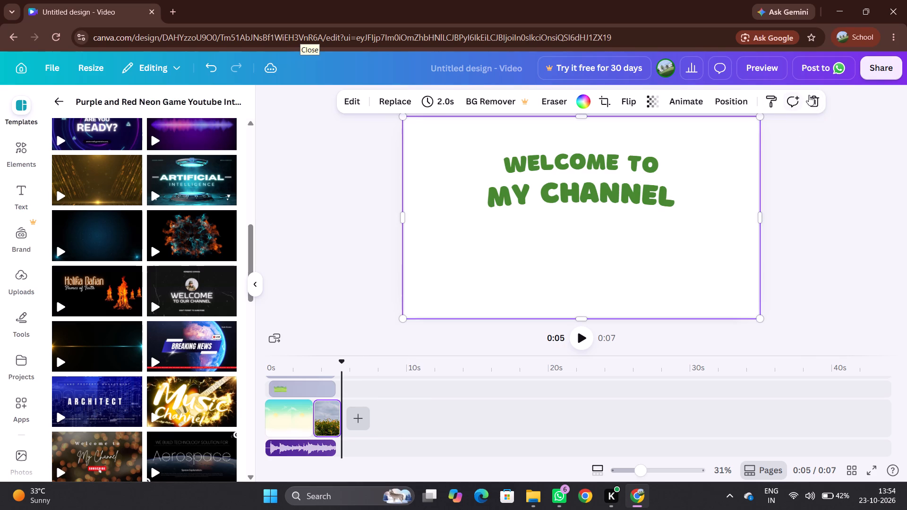
left_click(813, 95)
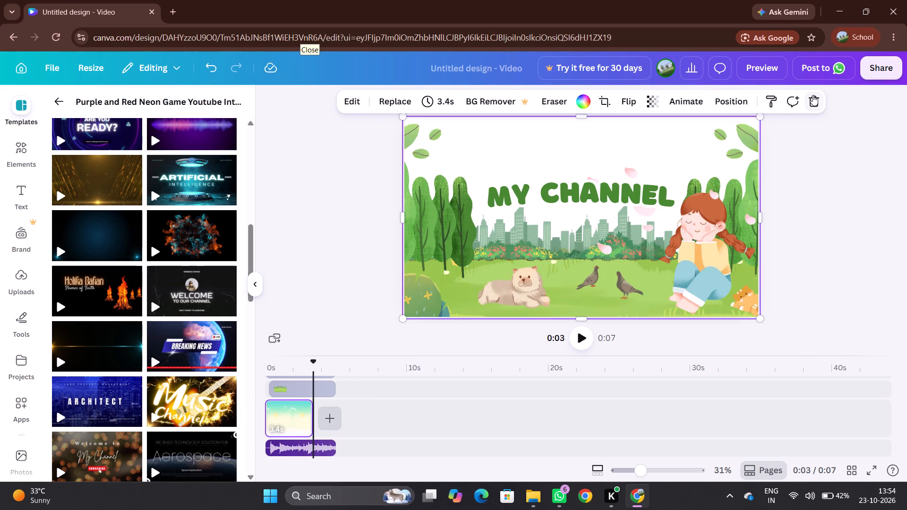
left_click(813, 95)
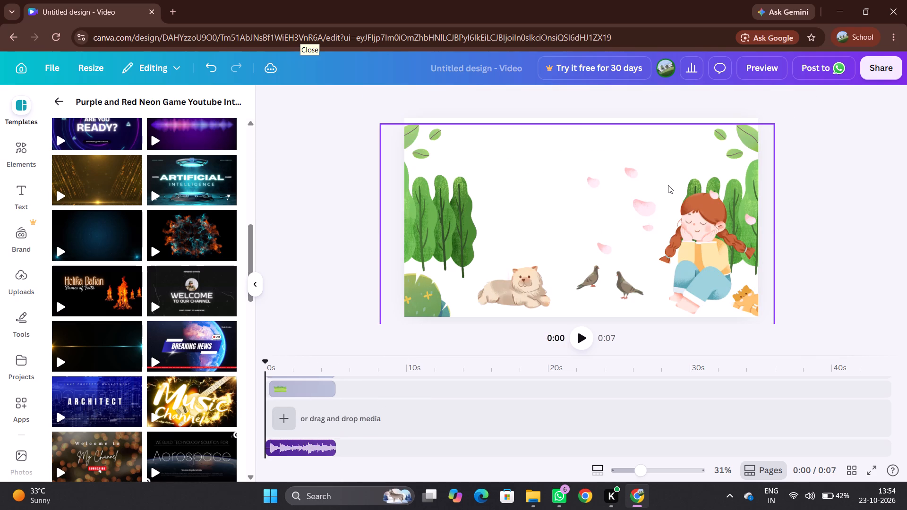
Delete the grouped girl, cat and trees illustration and the page's leftover content.
left_click(668, 185)
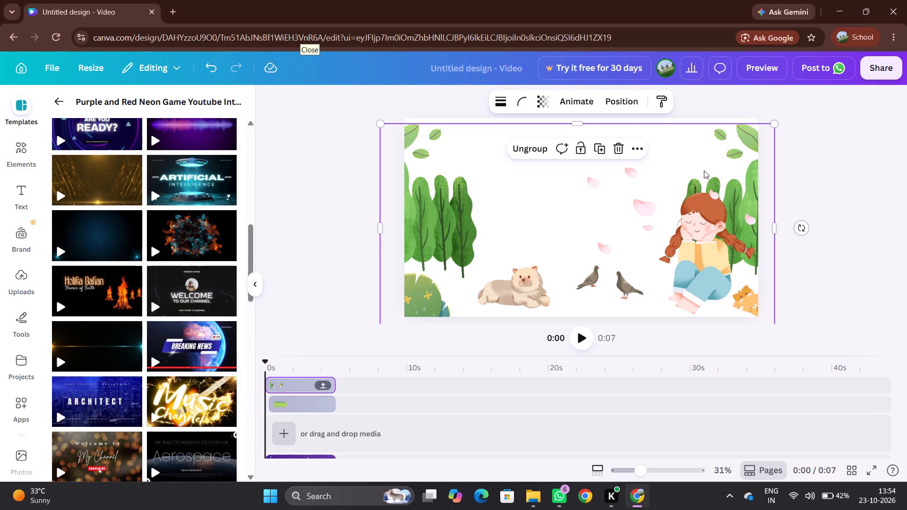
right_click(704, 170)
left_click(710, 260)
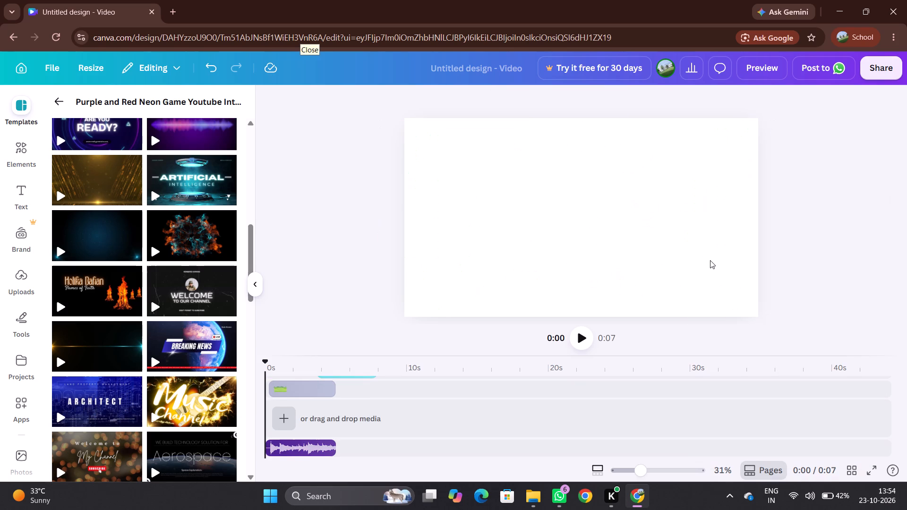
right_click(612, 231)
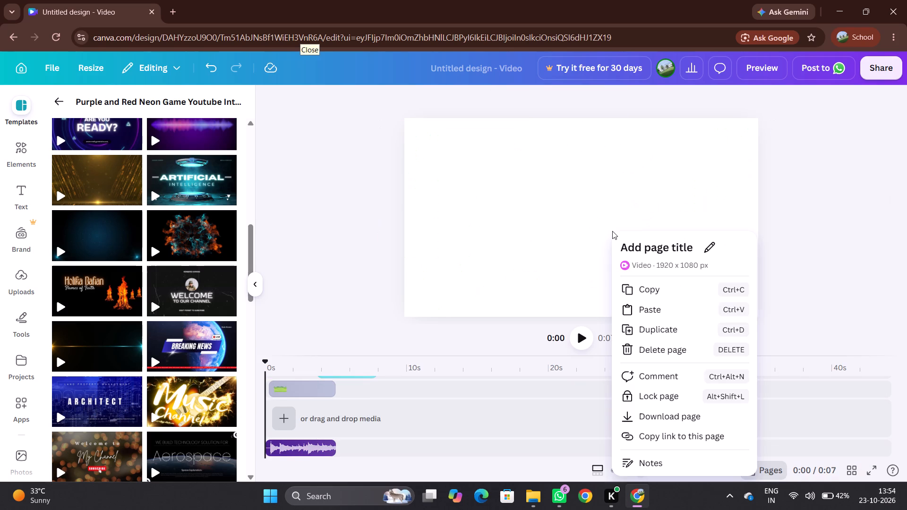
left_click(642, 354)
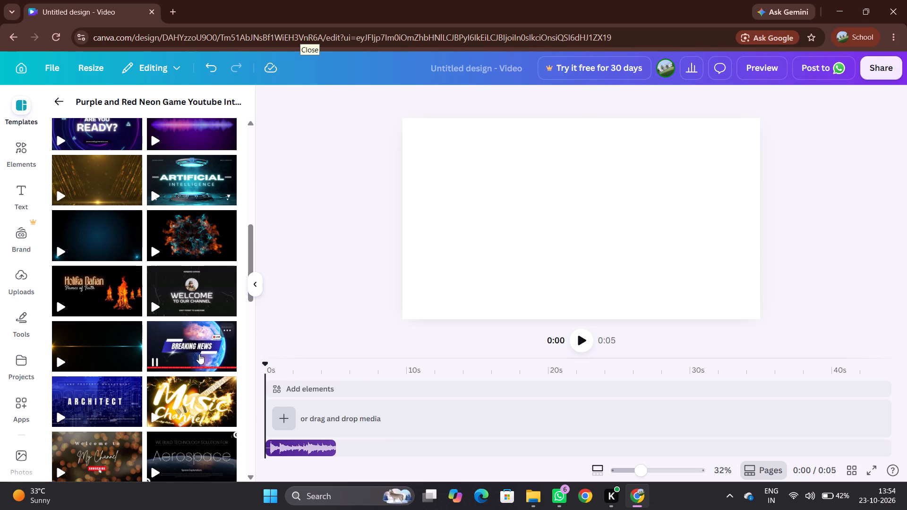
Apply the Blue Futuristic Artificial Intelligence Video template to the emptied design and play it.
left_click(201, 177)
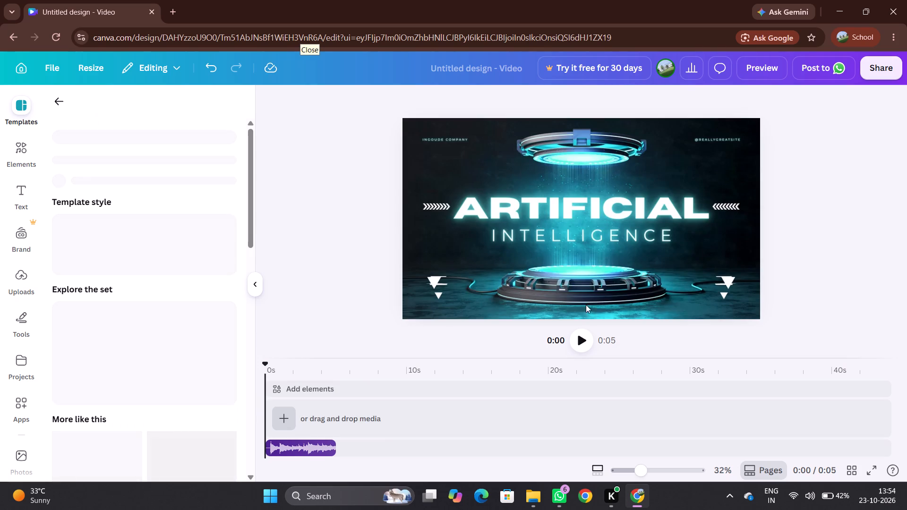
left_click(579, 336)
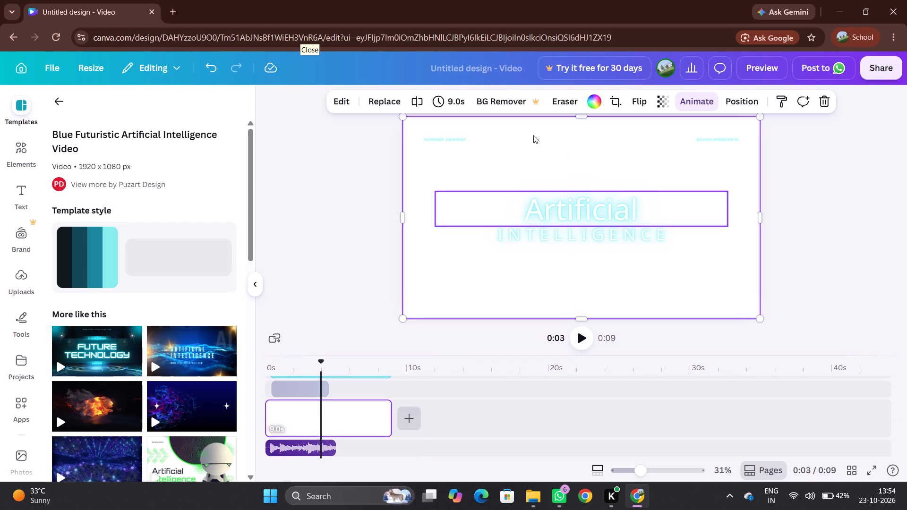
Set the timing of the Artificial Intelligence background clip to 3.5 seconds.
left_click(455, 102)
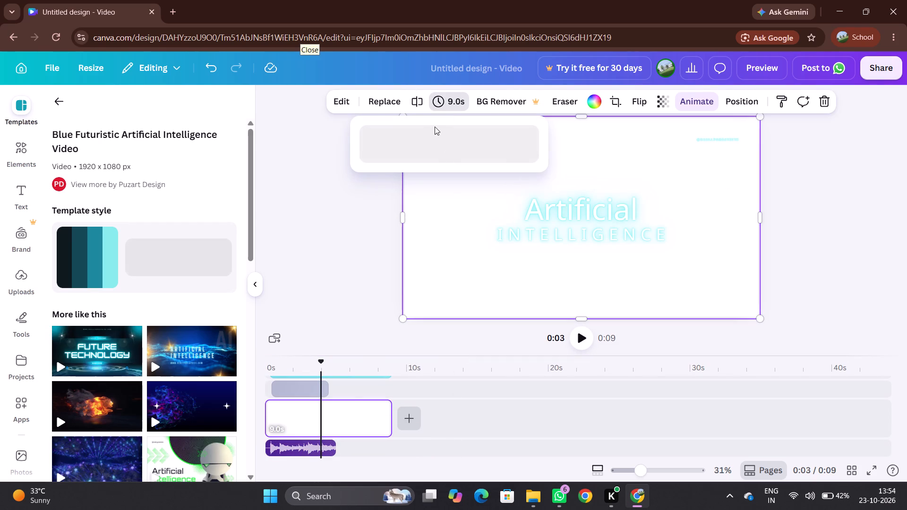
left_click(453, 97)
left_click(453, 97)
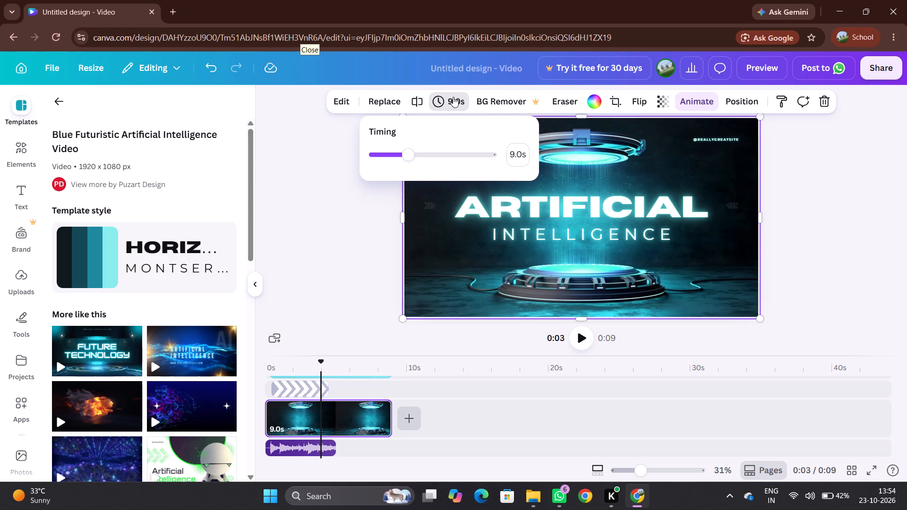
left_click(386, 155)
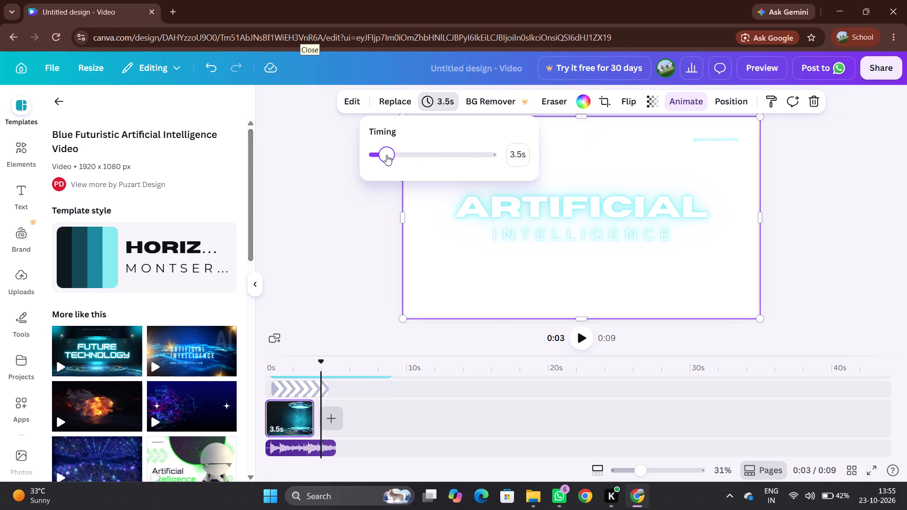
left_click(352, 218)
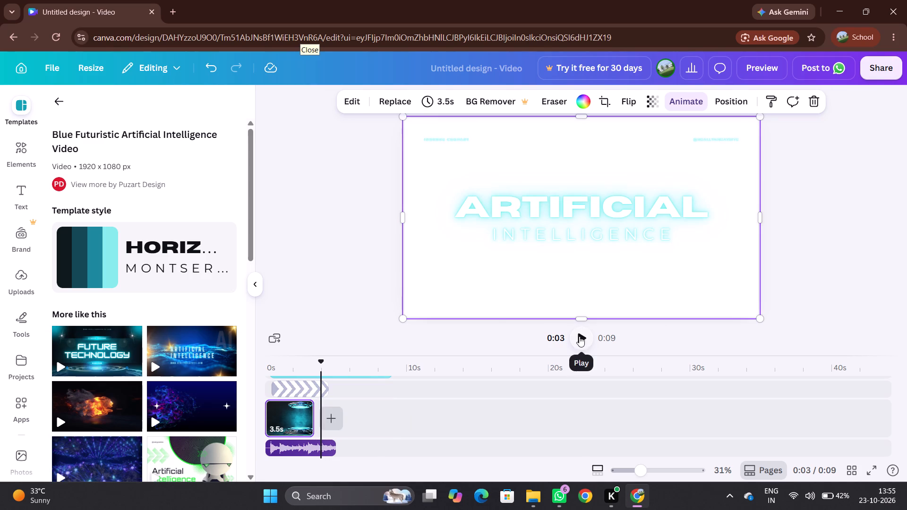
Play the video to check the shortened background clip.
left_click(579, 336)
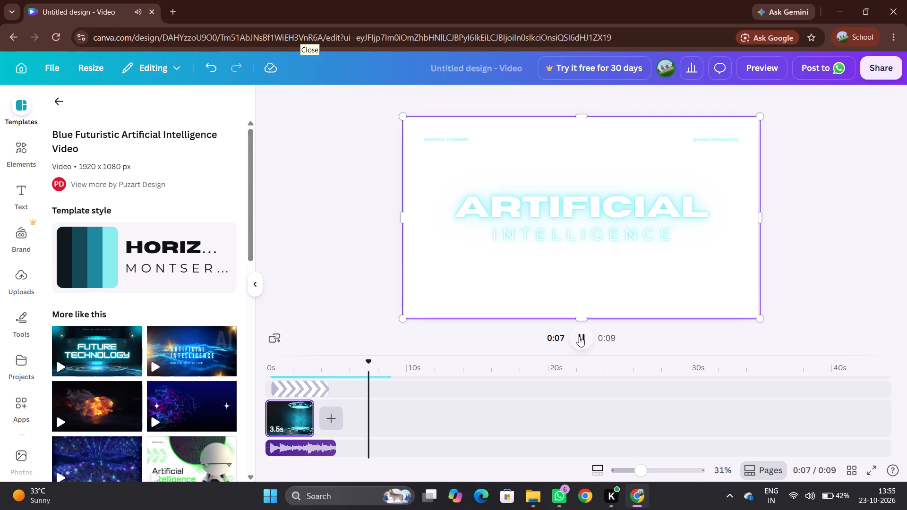
Replay the video and return the playhead to the start of the timeline.
left_click(580, 334)
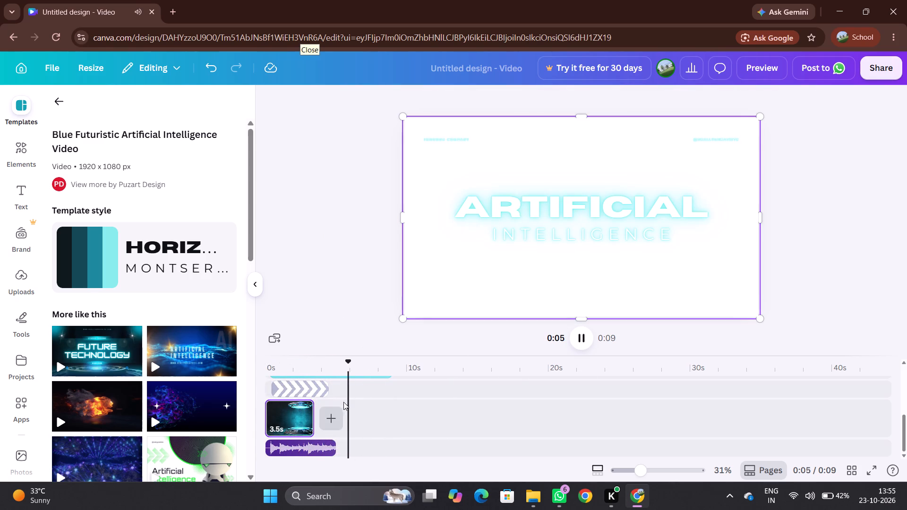
left_click(334, 412)
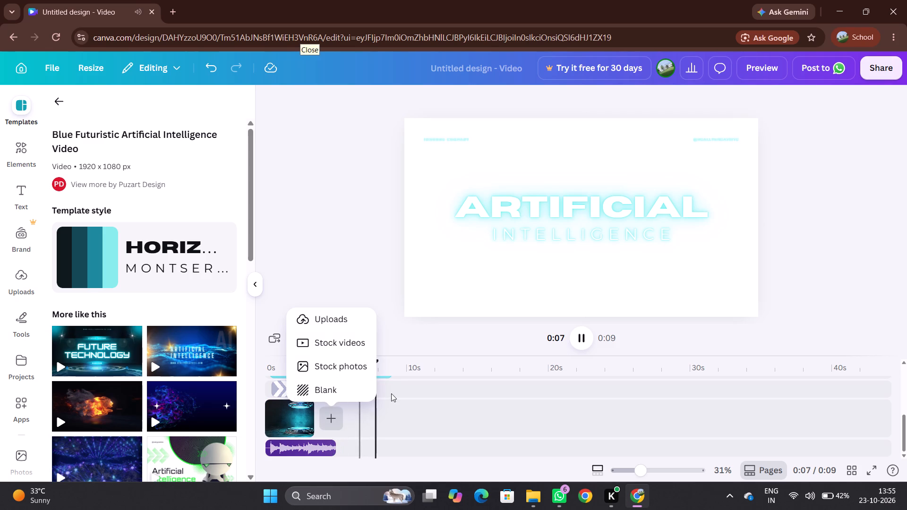
left_click(298, 237)
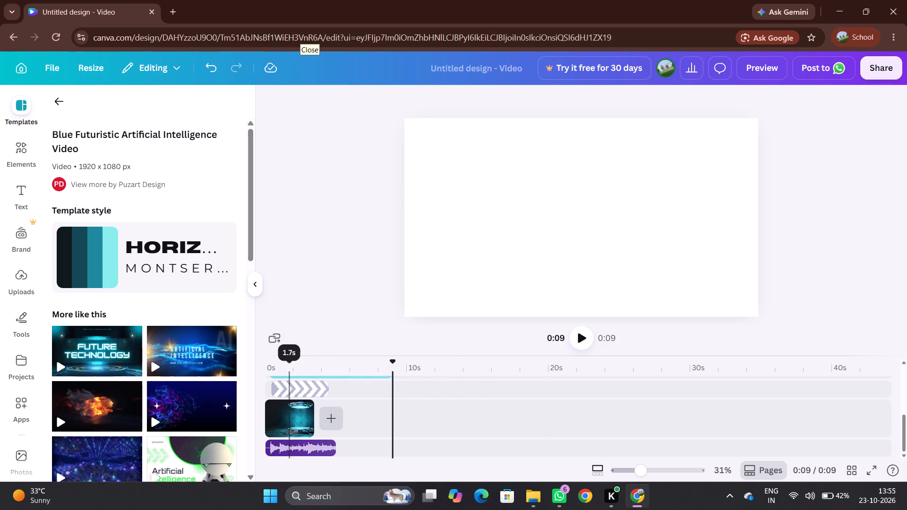
left_click(265, 361)
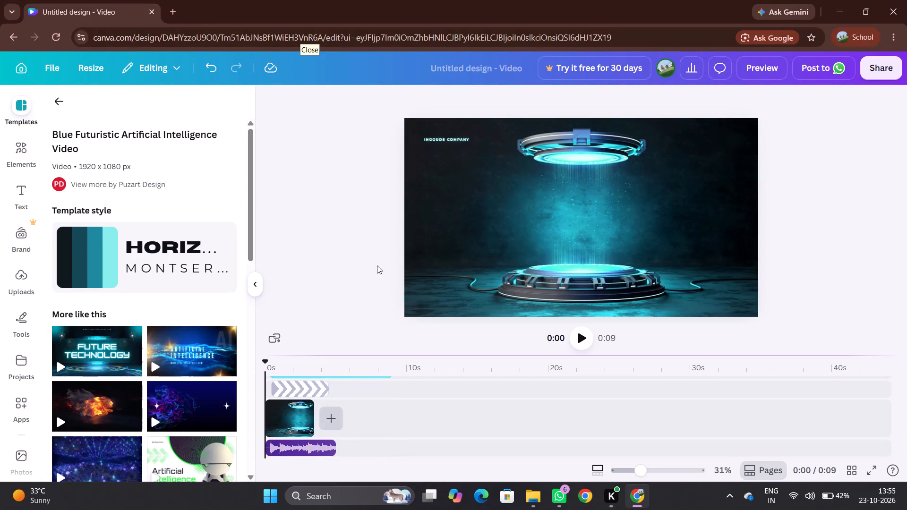
Add the teal circular technology photo from the stock photos' Magic recommendations as a clip after the background clip.
left_click(332, 413)
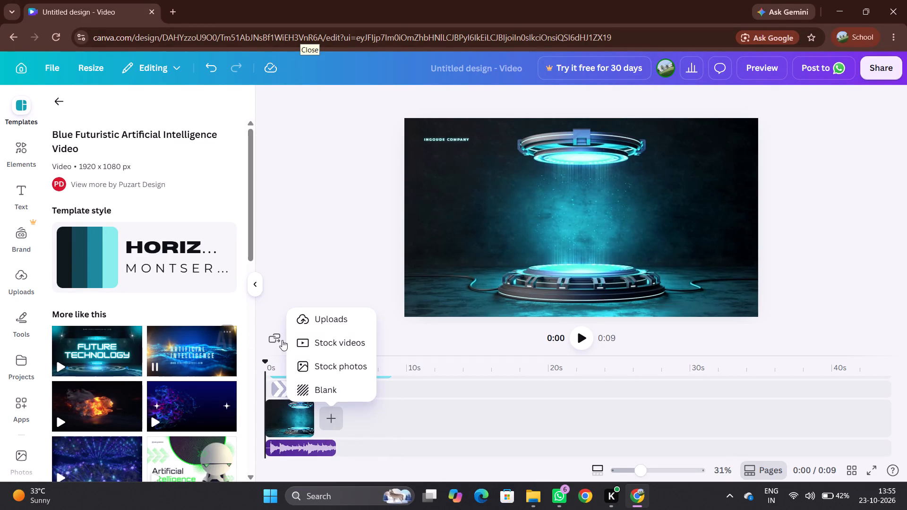
left_click(323, 362)
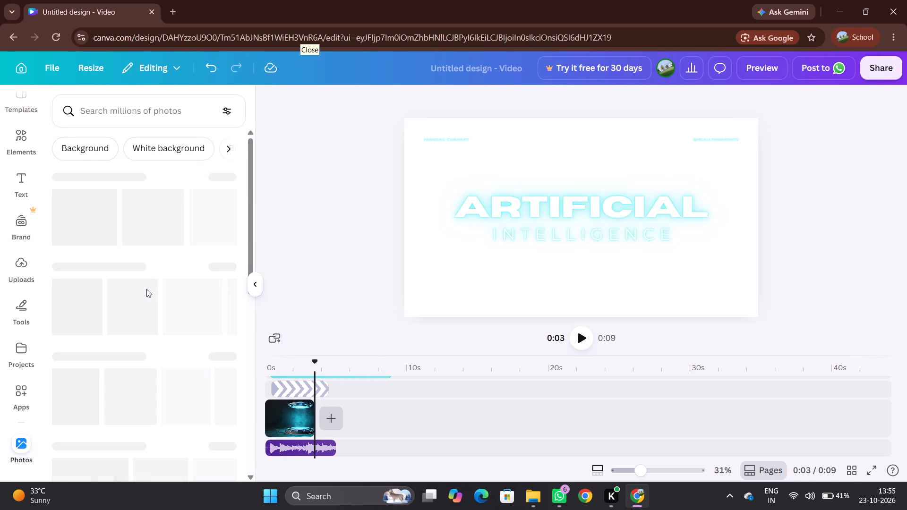
scroll(146, 289, "down", 6)
scroll(146, 289, "up", 9)
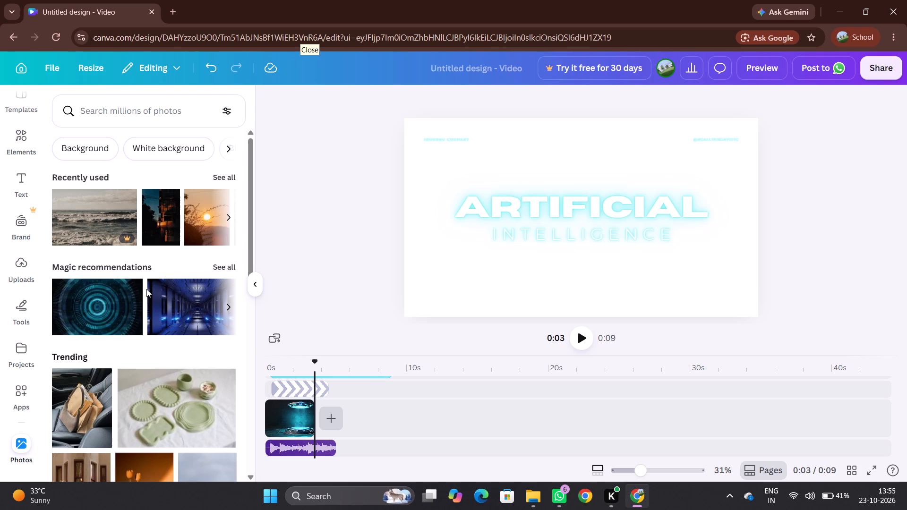
left_click(94, 307)
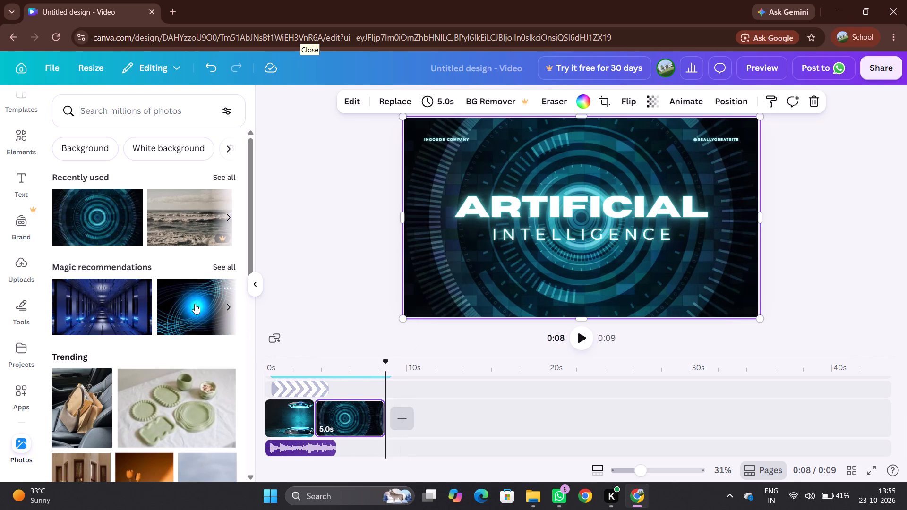
Append the blue server corridor, glowing blue orb with curved lines, and blue-lit computer hardware photos as new clips.
left_click(118, 299)
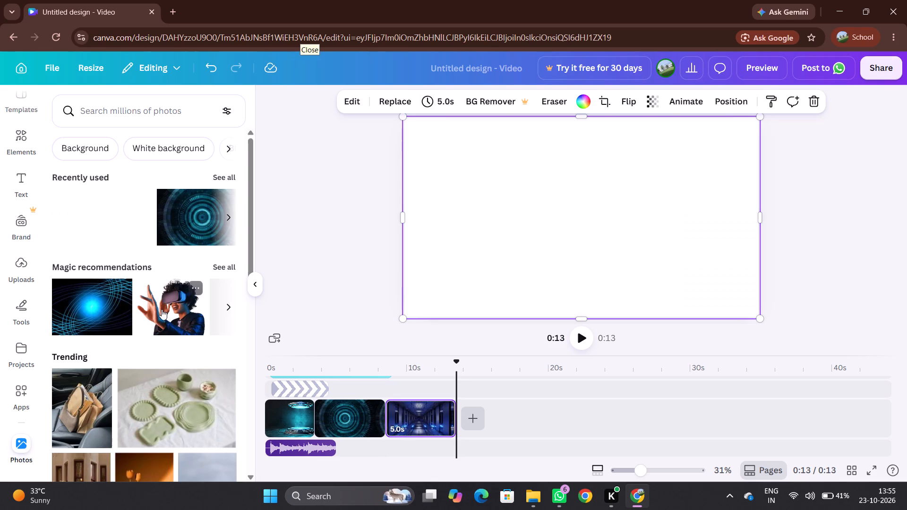
left_click(94, 302)
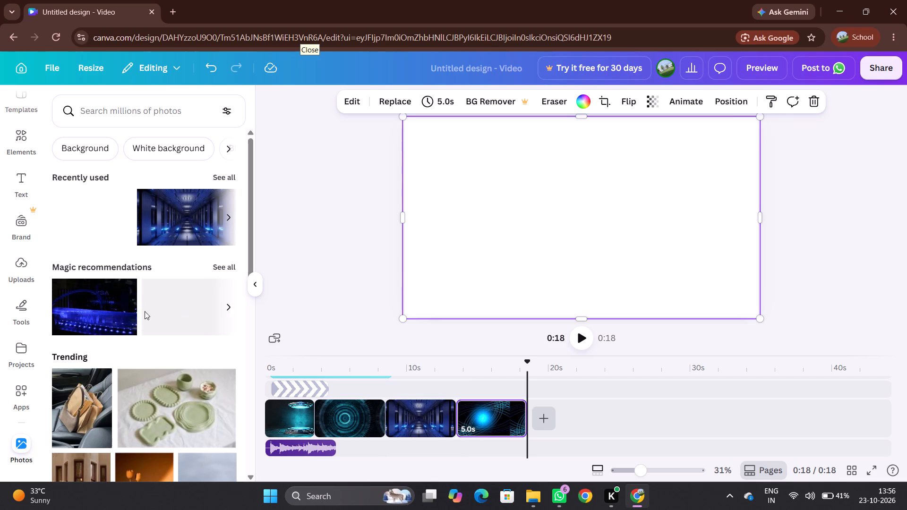
left_click(117, 308)
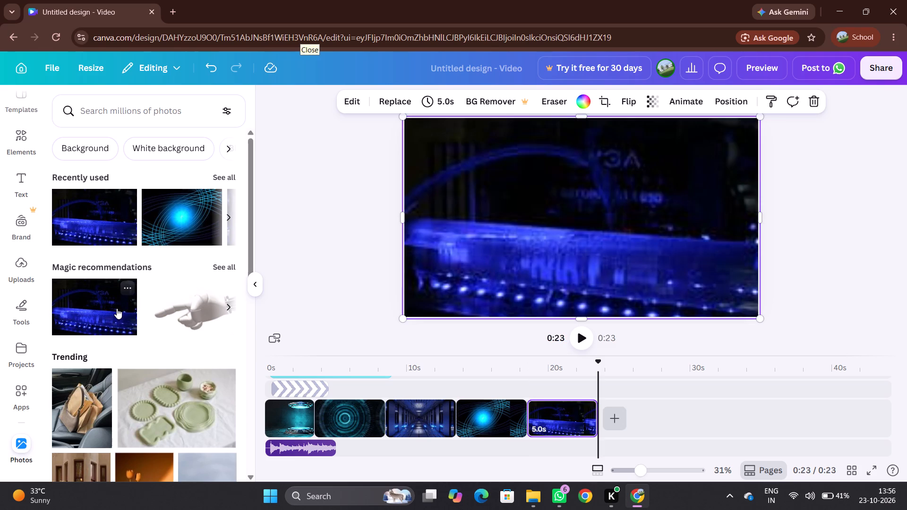
Append the night city skyline and purple spiral pattern photos from Magic recommendations to the timeline.
scroll(195, 296, "left", 2)
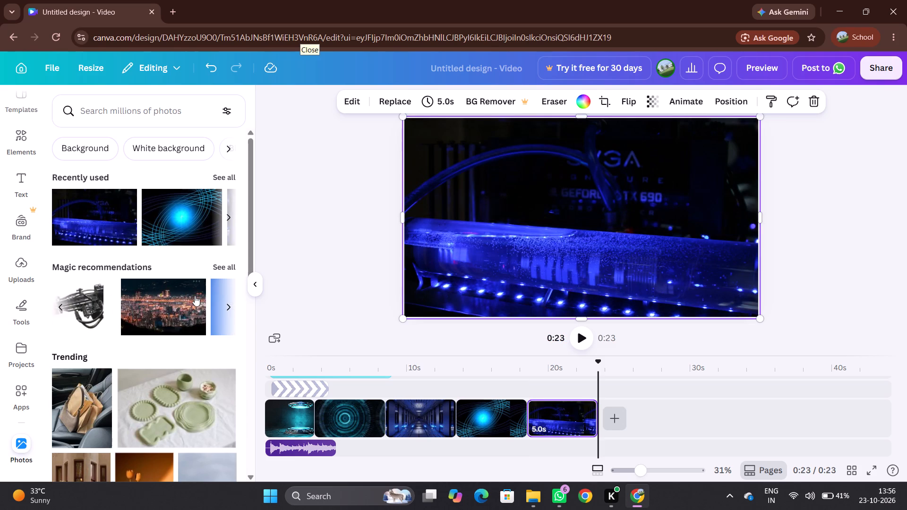
left_click(156, 303)
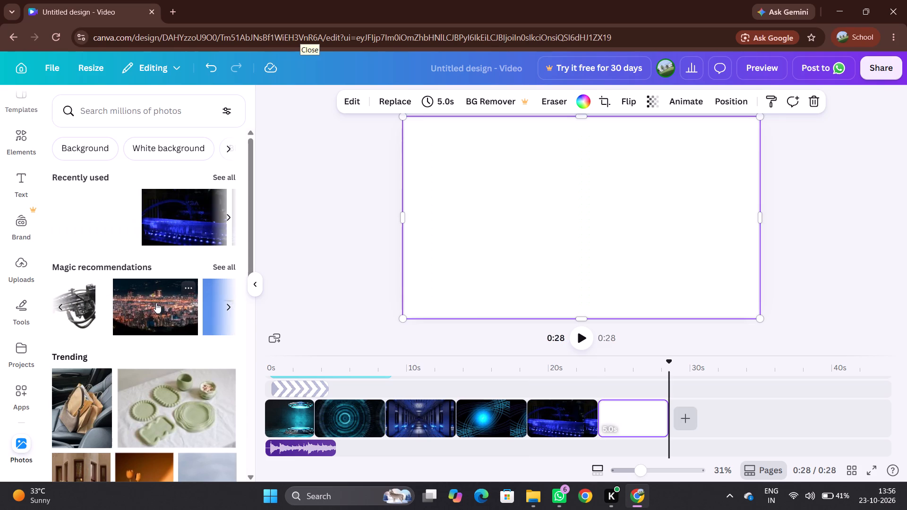
scroll(205, 313, "left", 3)
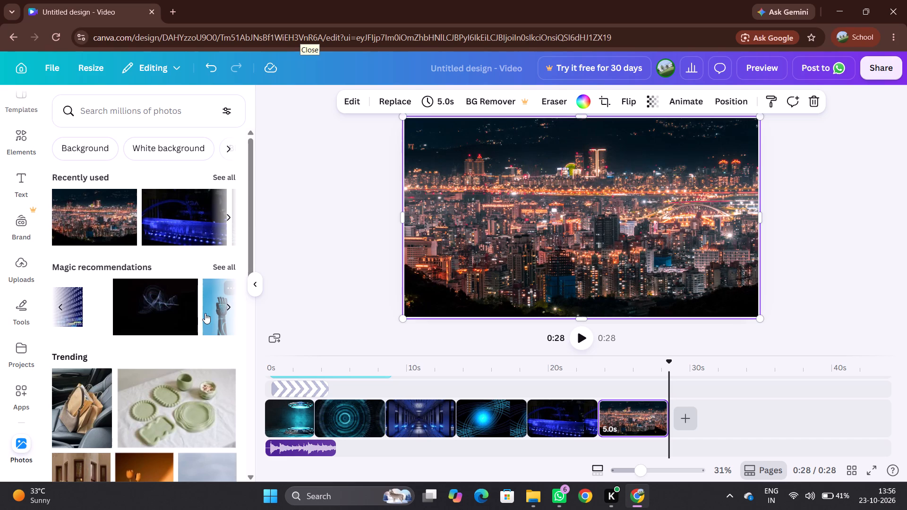
scroll(191, 313, "left", 2)
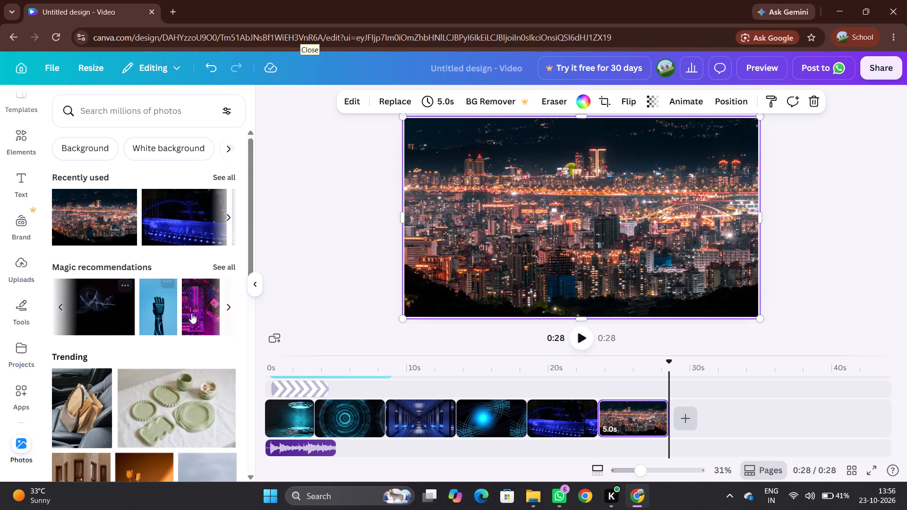
scroll(191, 313, "left", 1)
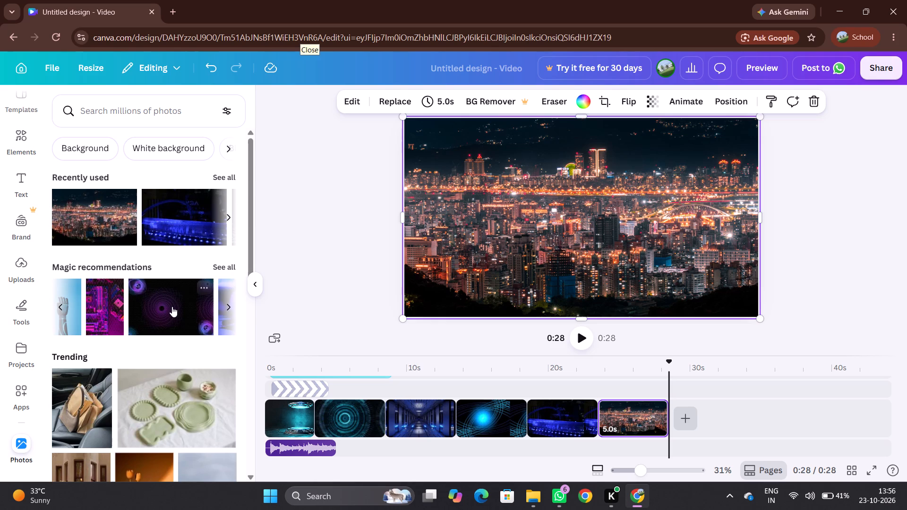
left_click(172, 306)
Append the lavender microchip, dark geometric structure and hexagon circuit photos from Magic recommendations as new clips.
scroll(172, 306, "left", 2)
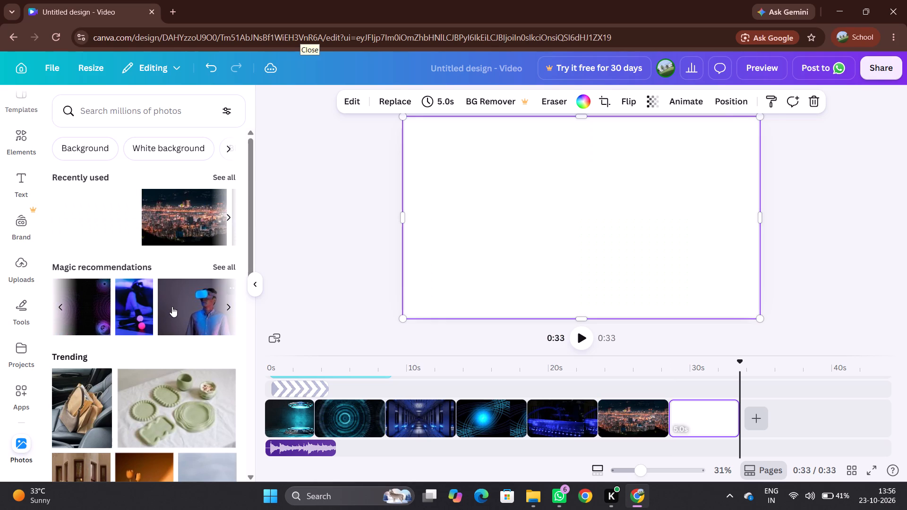
scroll(214, 312, "left", 3)
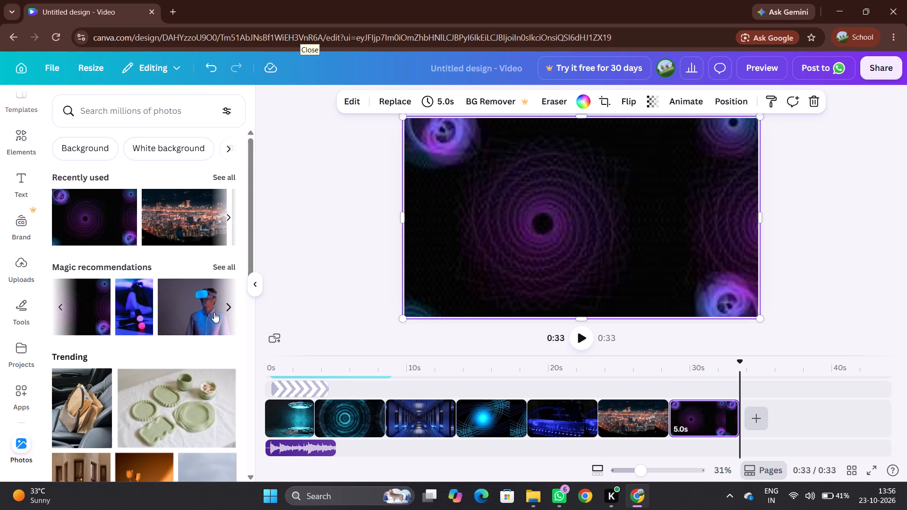
scroll(214, 312, "left", 3)
left_click(188, 305)
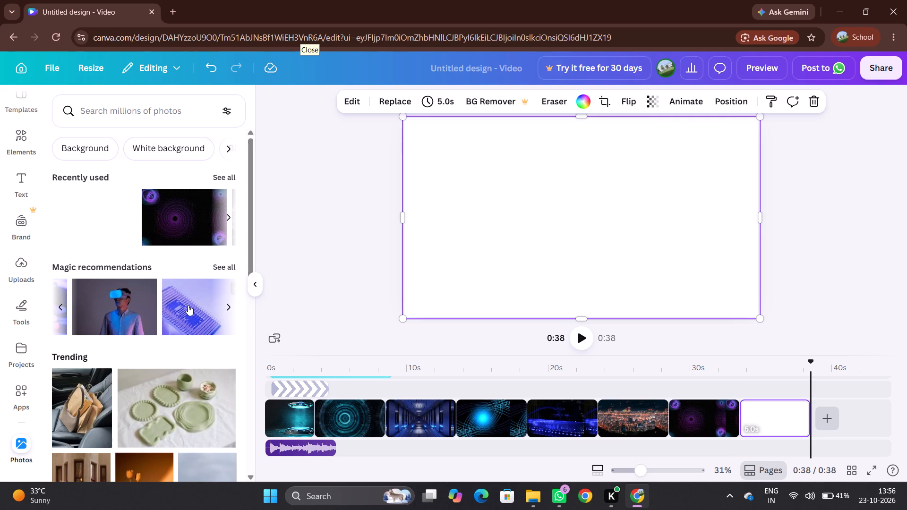
scroll(188, 305, "left", 1)
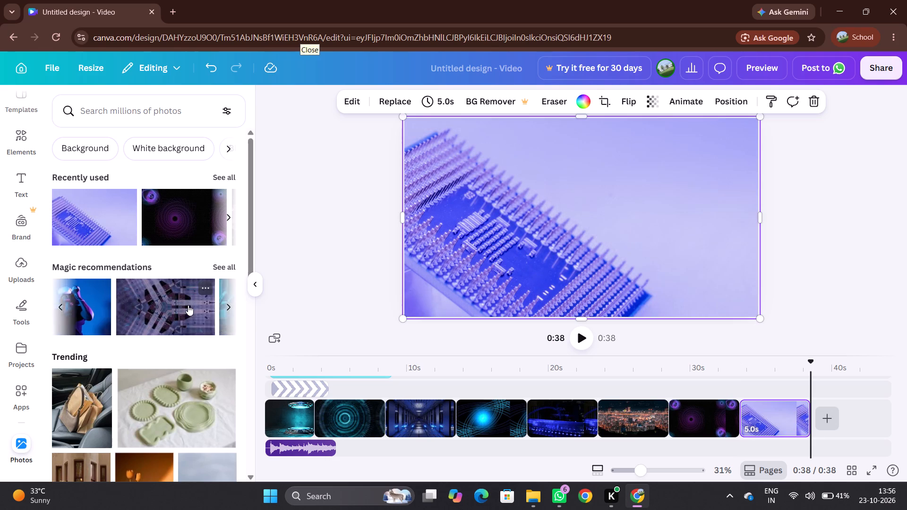
scroll(188, 305, "left", 1)
left_click(122, 308)
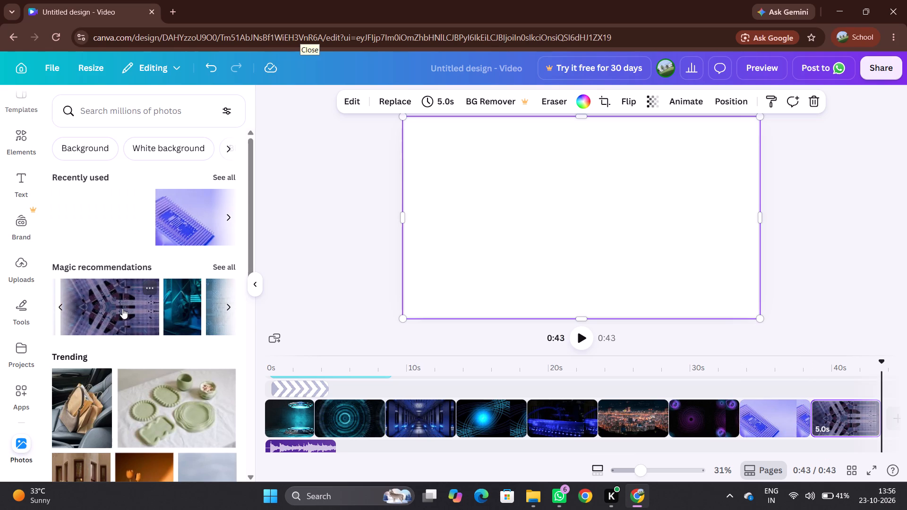
scroll(122, 308, "left", 1)
left_click(122, 308)
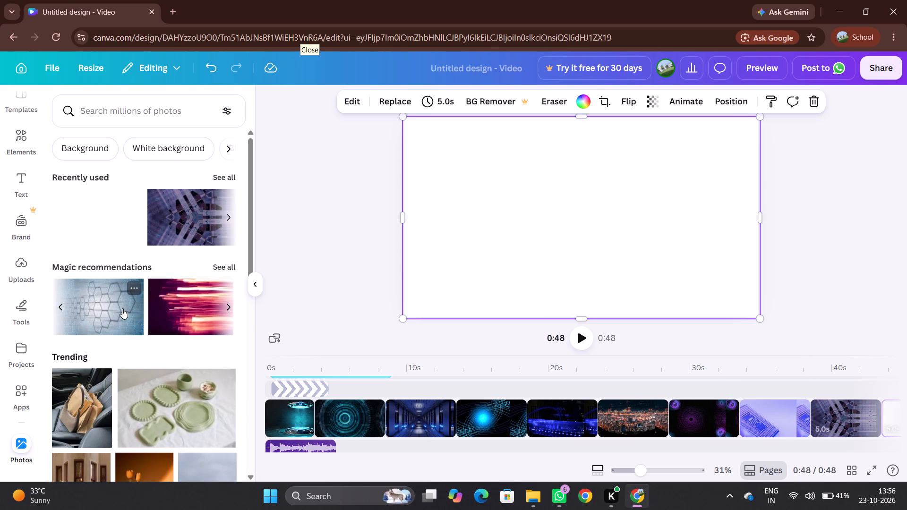
Append the wavy metallic mesh photo from Magic recommendations after the hexagon circuit clip.
scroll(122, 308, "left", 1)
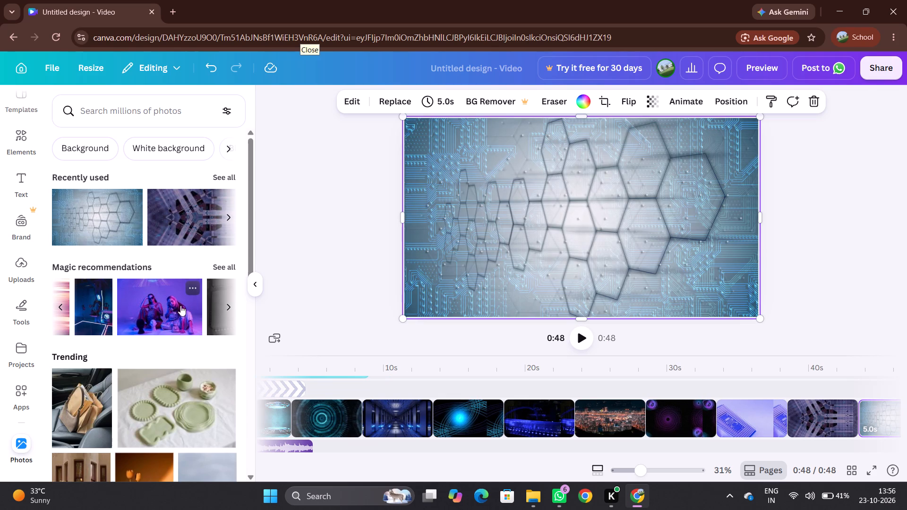
scroll(194, 306, "left", 2)
scroll(138, 306, "left", 1)
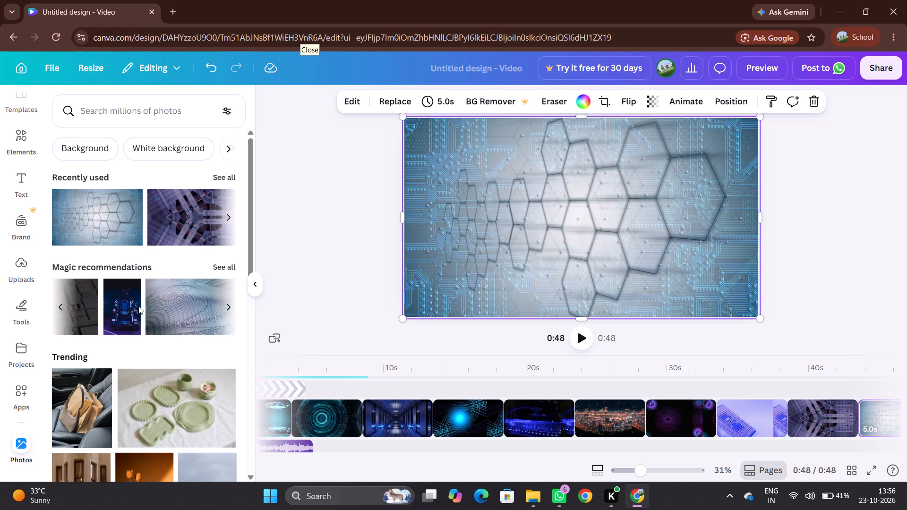
scroll(138, 306, "left", 2)
left_click(138, 306)
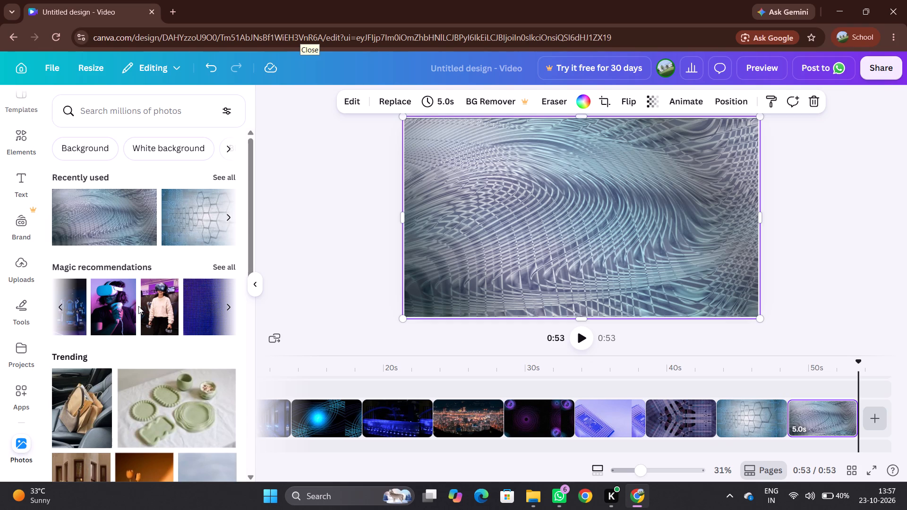
Append the glowing blue-violet strands photo and the teal particle wave photo from Magic recommendations to the timeline.
scroll(178, 301, "left", 3)
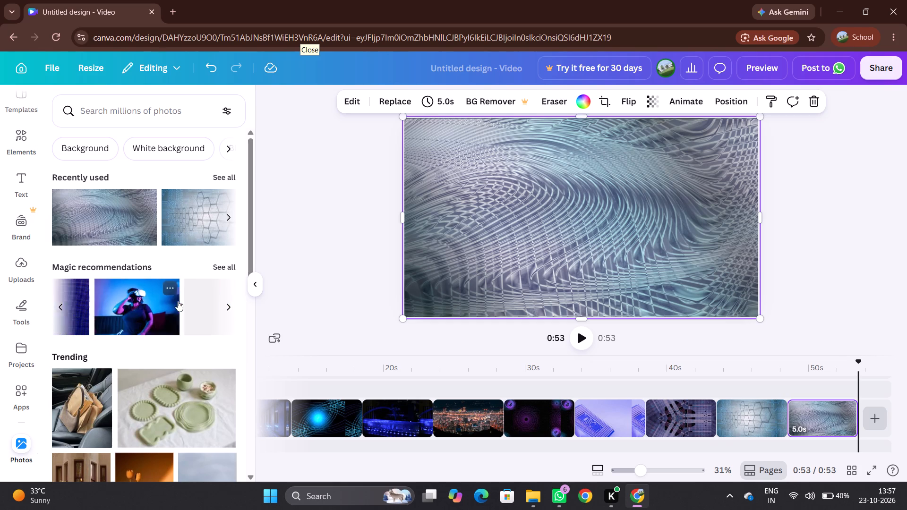
scroll(178, 301, "left", 1)
scroll(178, 301, "right", 1)
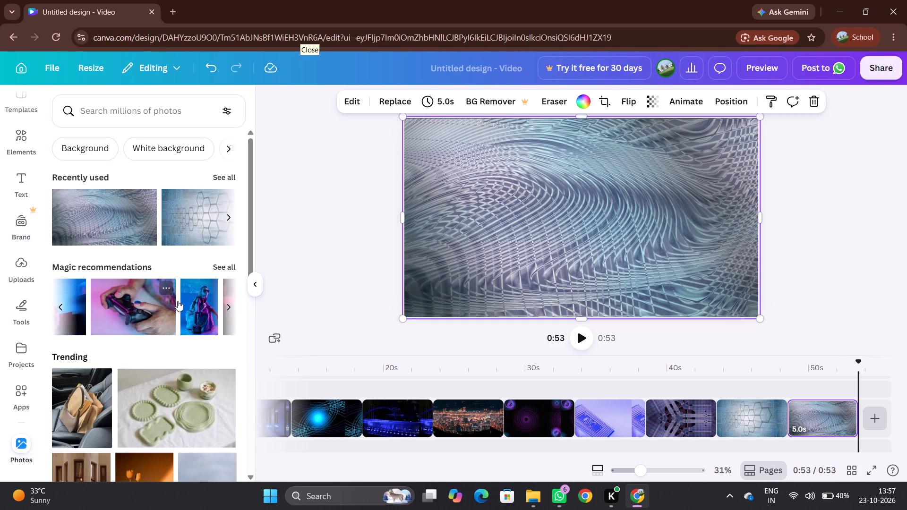
scroll(178, 301, "right", 1)
scroll(123, 306, "left", 5)
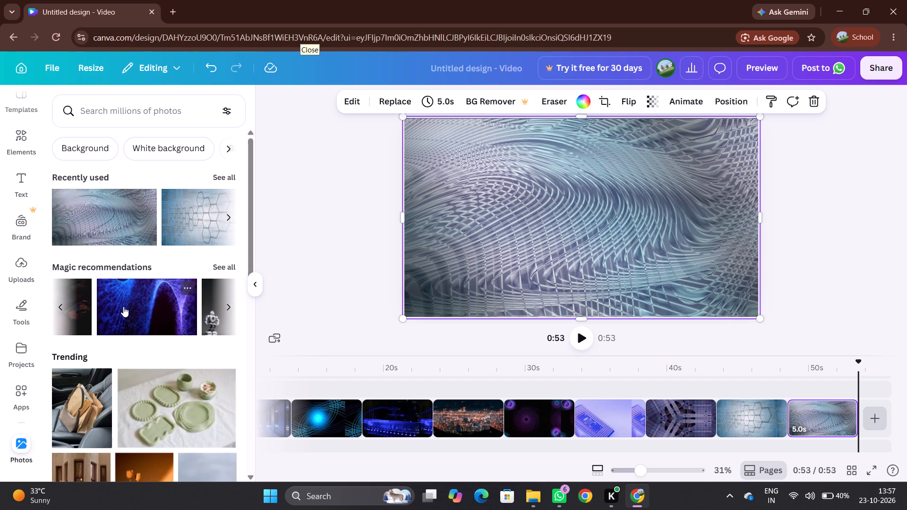
left_click(123, 306)
scroll(123, 306, "left", 2)
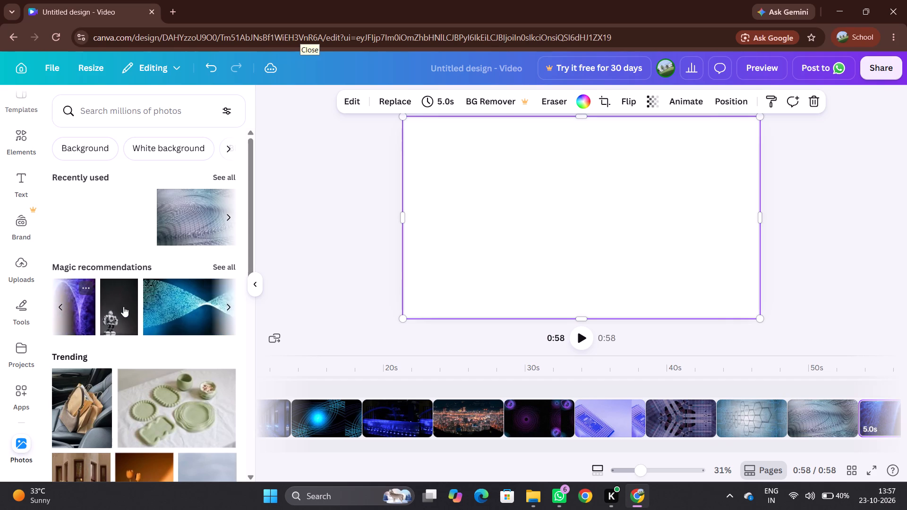
scroll(123, 306, "left", 2)
left_click(123, 306)
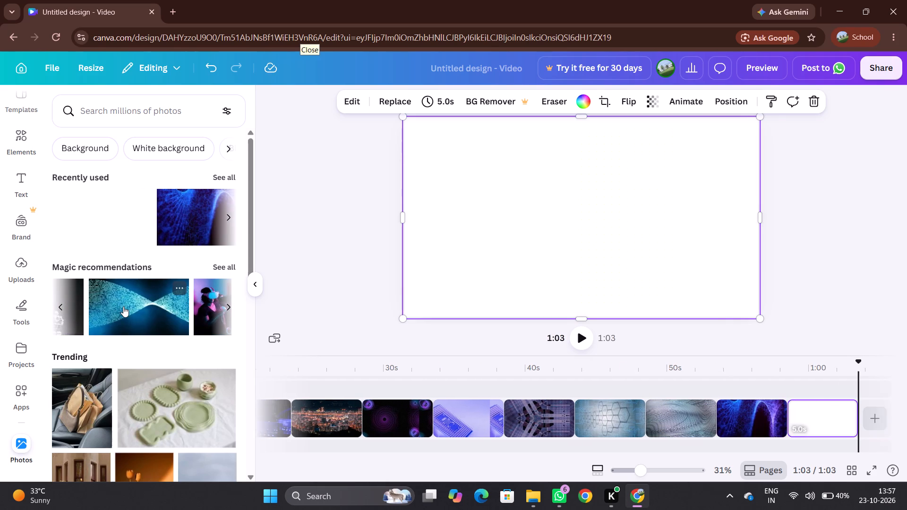
Append the blue backlit keyboard photo from Magic recommendations after the teal particle wave clip.
scroll(123, 306, "left", 6)
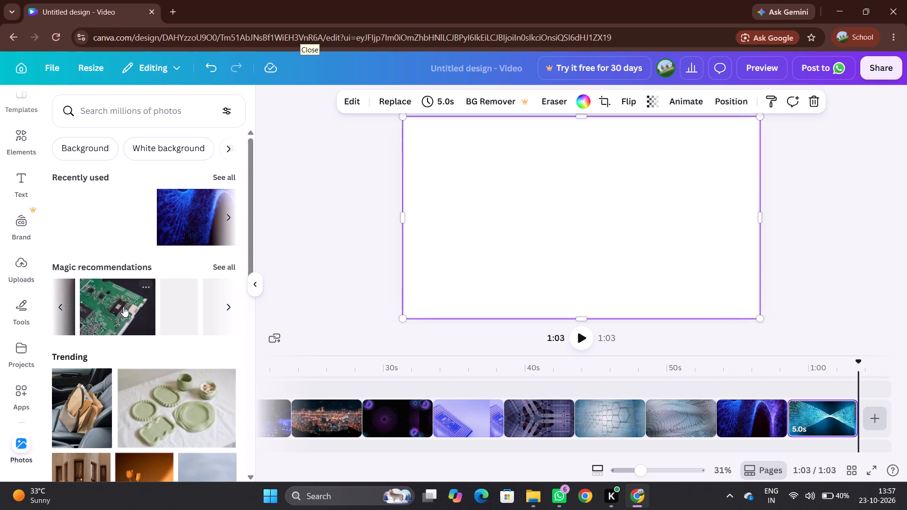
scroll(123, 306, "left", 2)
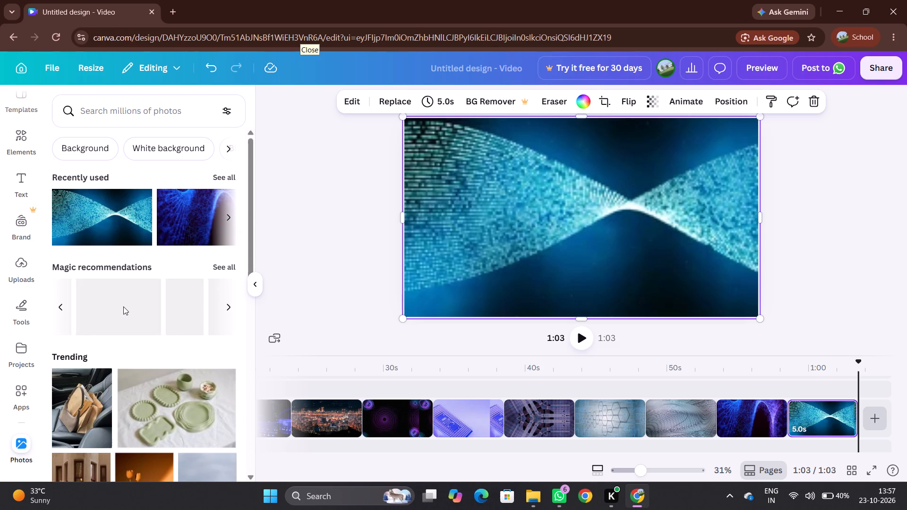
scroll(123, 306, "left", 1)
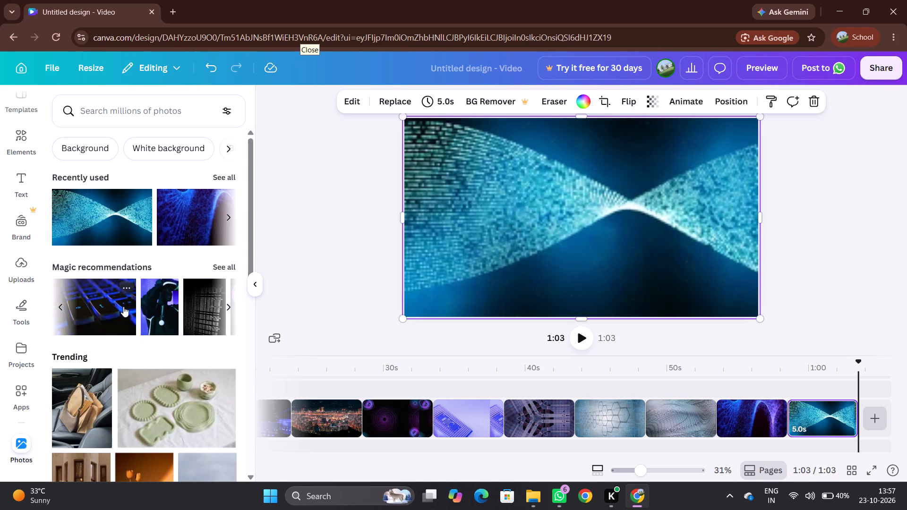
left_click(123, 306)
Append the lavender triangular light-tunnel photo from Magic recommendations after the blue backlit keyboard clip.
scroll(123, 306, "left", 3)
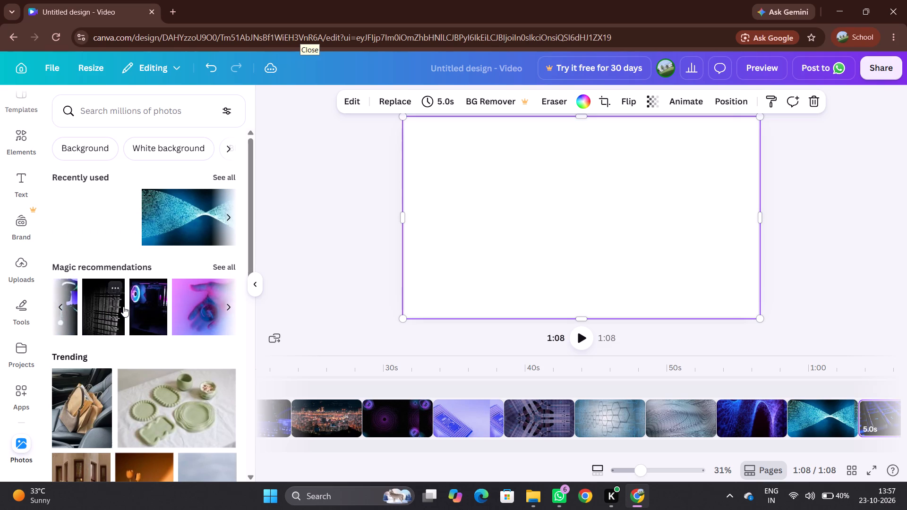
scroll(123, 306, "left", 4)
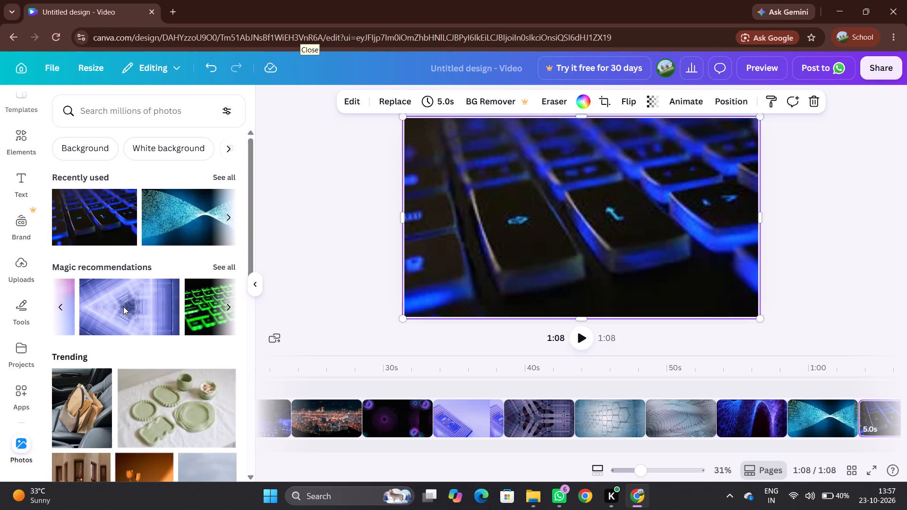
scroll(123, 306, "left", 1)
left_click(123, 306)
scroll(123, 306, "left", 4)
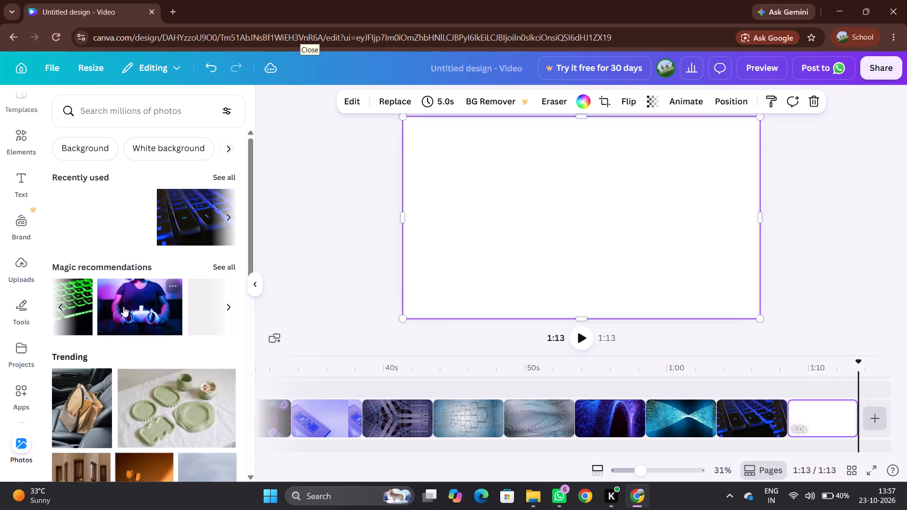
scroll(123, 306, "left", 3)
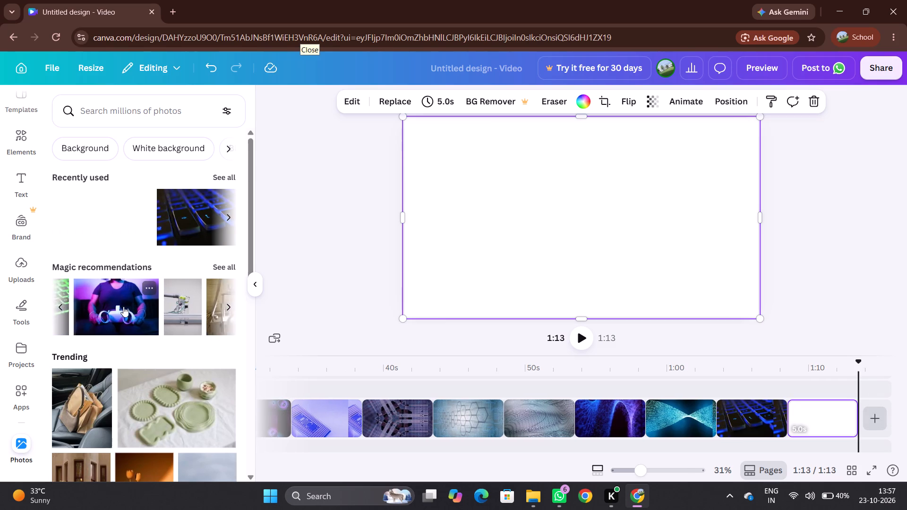
scroll(123, 306, "left", 1)
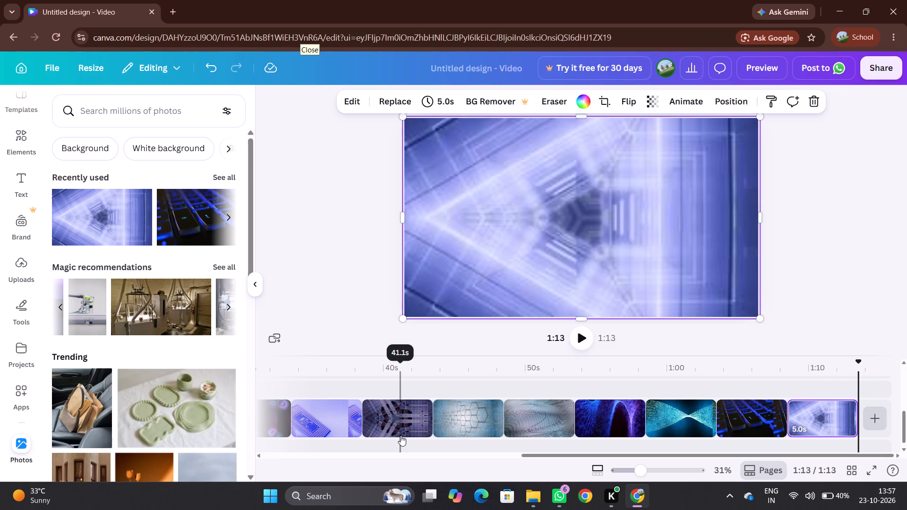
Set the timing of the teal circular interface clip and the blue server corridor clip to 2.0 s each.
scroll(453, 408, "right", 9)
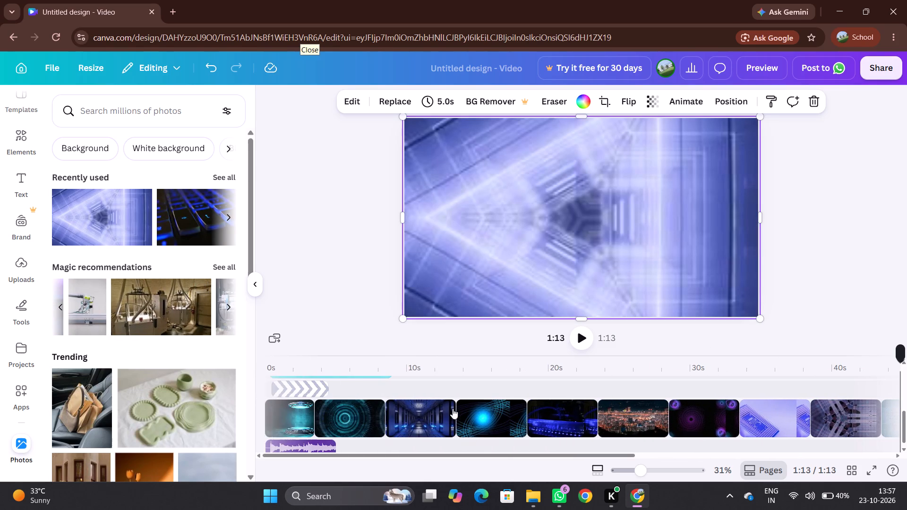
left_click(357, 416)
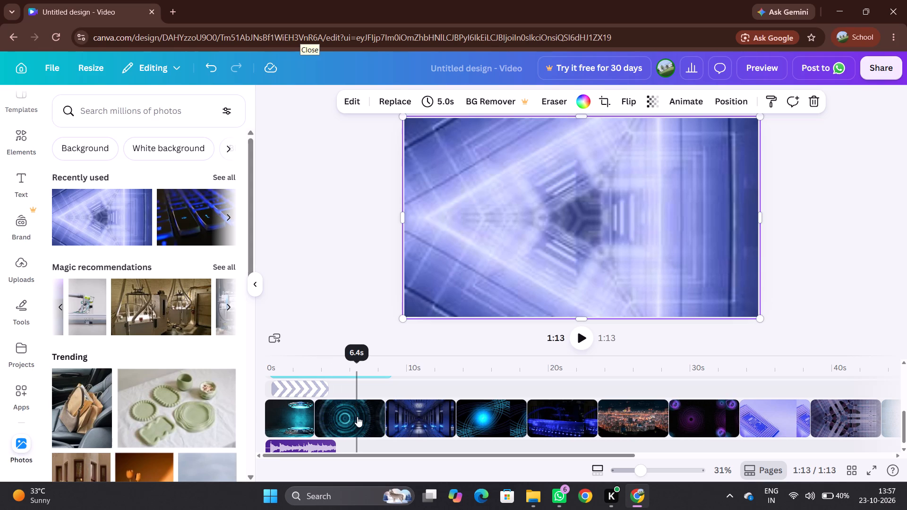
left_click(461, 101)
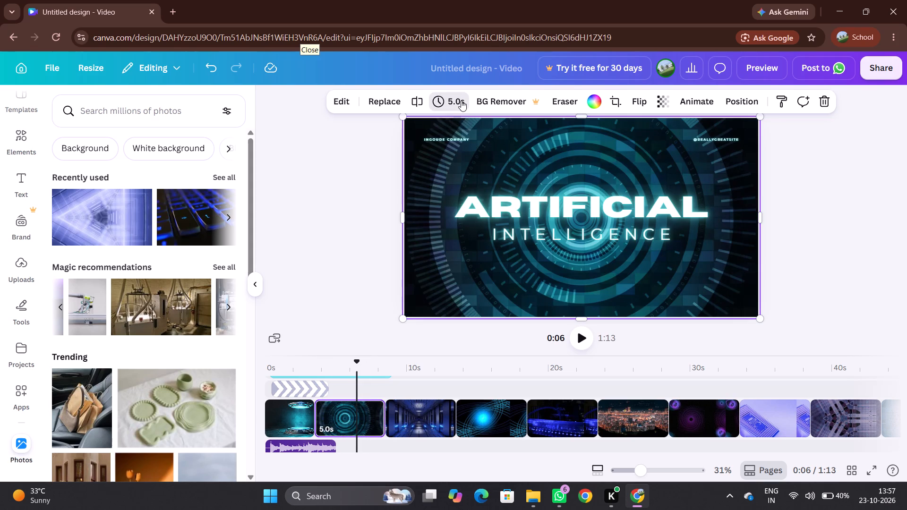
left_click(379, 157)
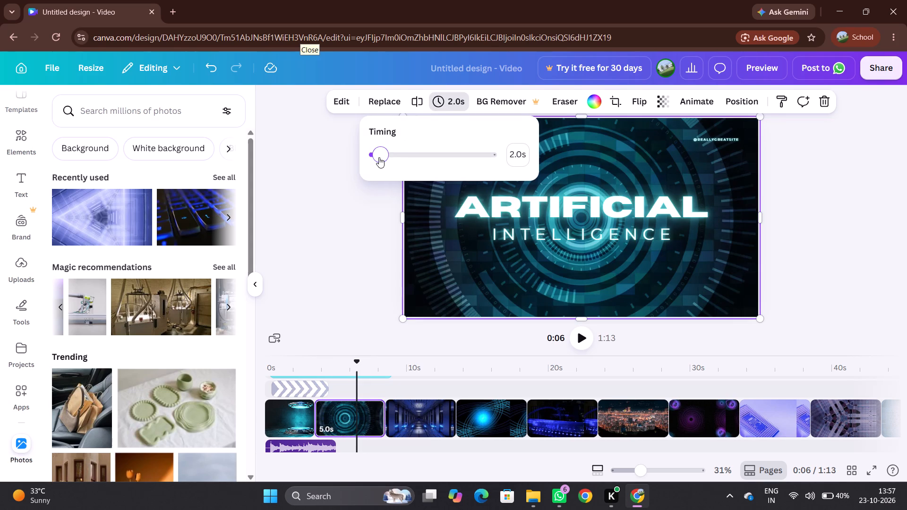
left_click(384, 415)
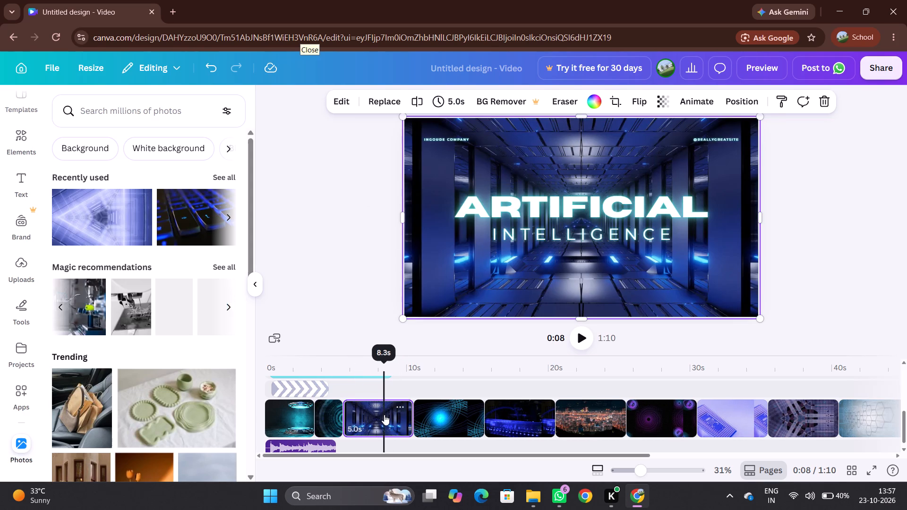
left_click(453, 105)
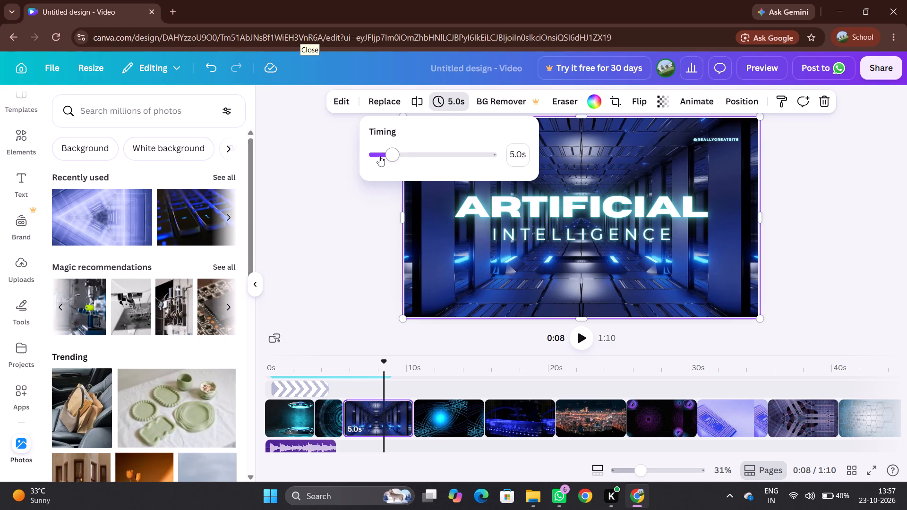
left_click(379, 156)
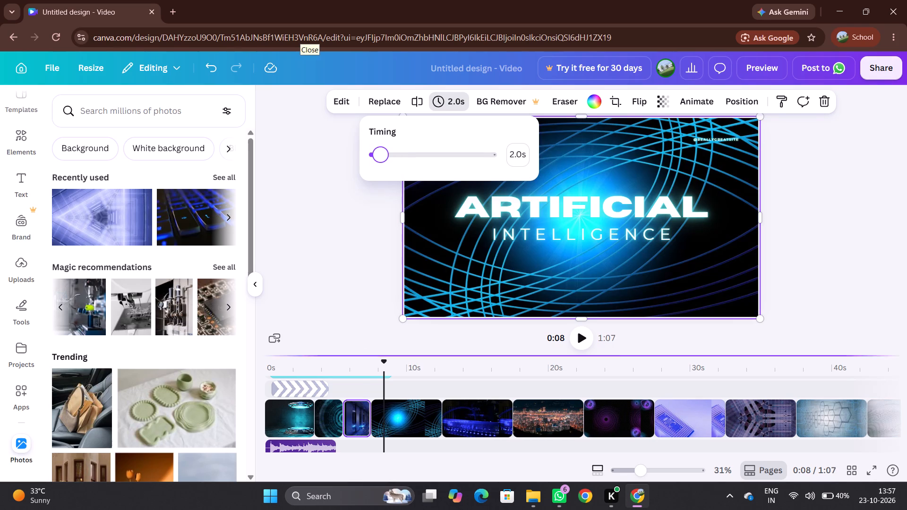
Set the timing of the clip with the glowing cyan burst and curved blue lines to 2.0 s.
left_click(325, 417)
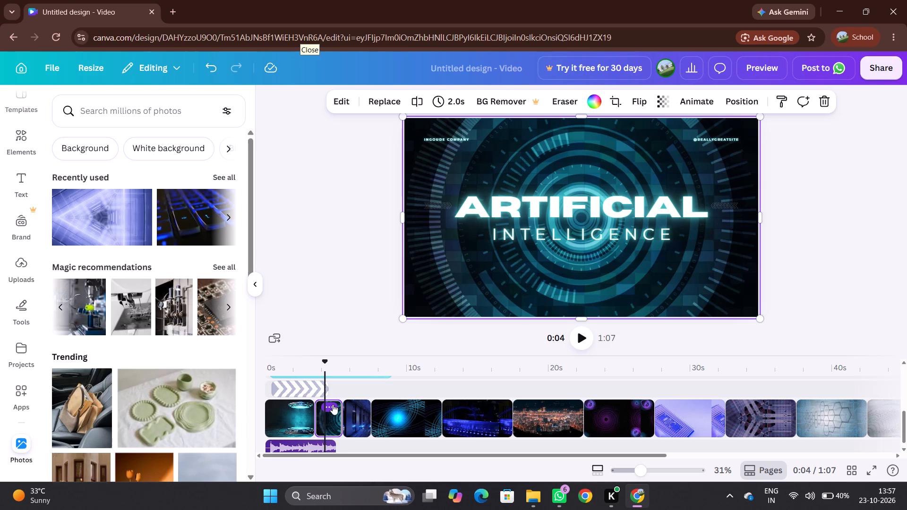
left_click(408, 419)
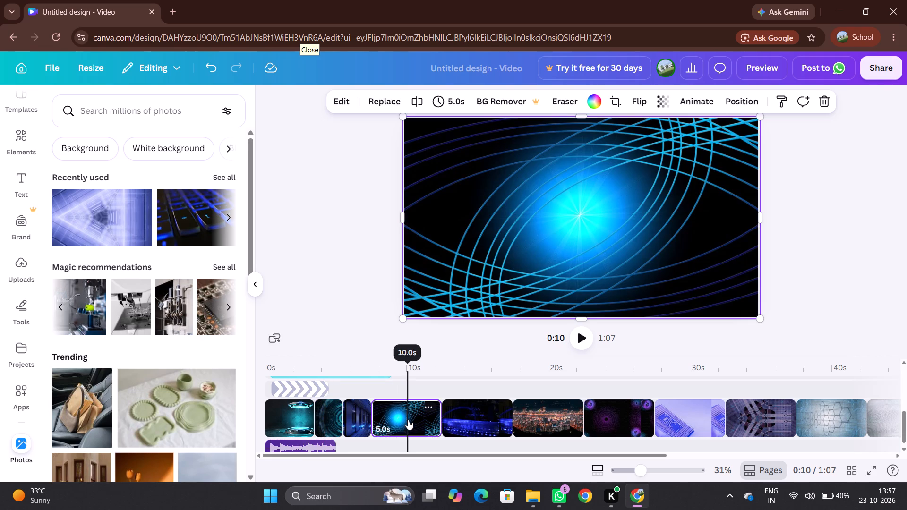
left_click(449, 100)
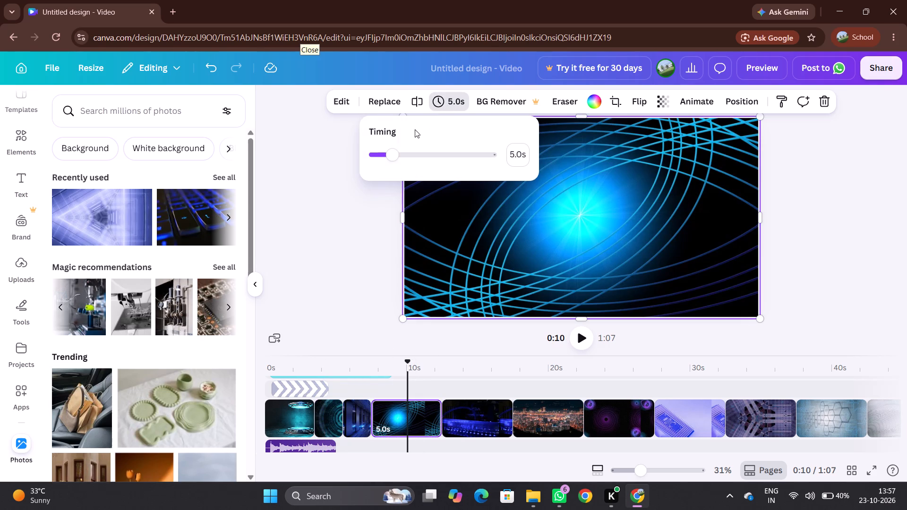
left_click(376, 154)
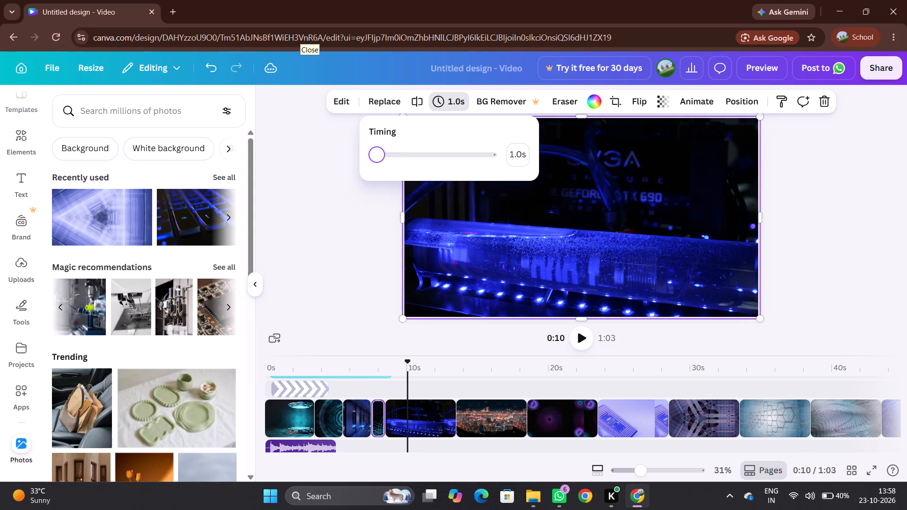
left_click(385, 161)
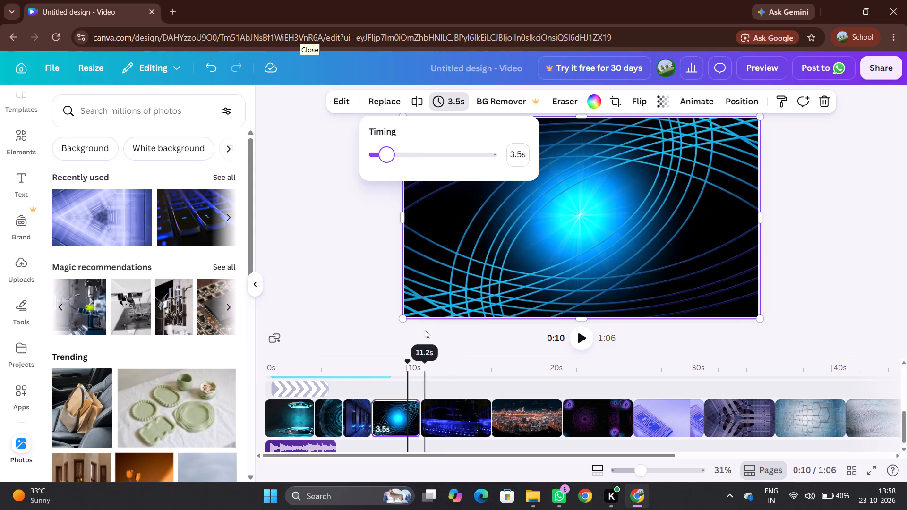
left_click(383, 158)
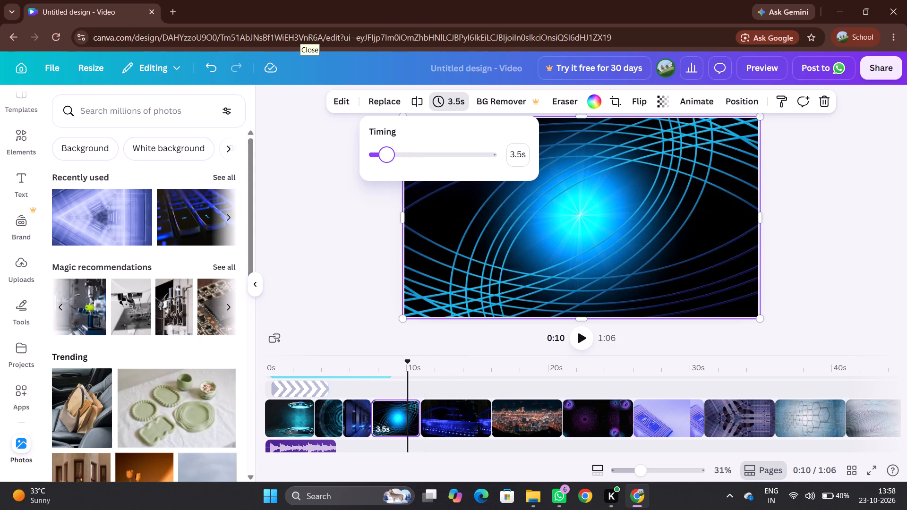
left_click(381, 158)
left_click(380, 158)
Set the timing of the blue-lit computer hardware clip to 2.5 s and the night city clip to 3.0 s.
left_click(447, 409)
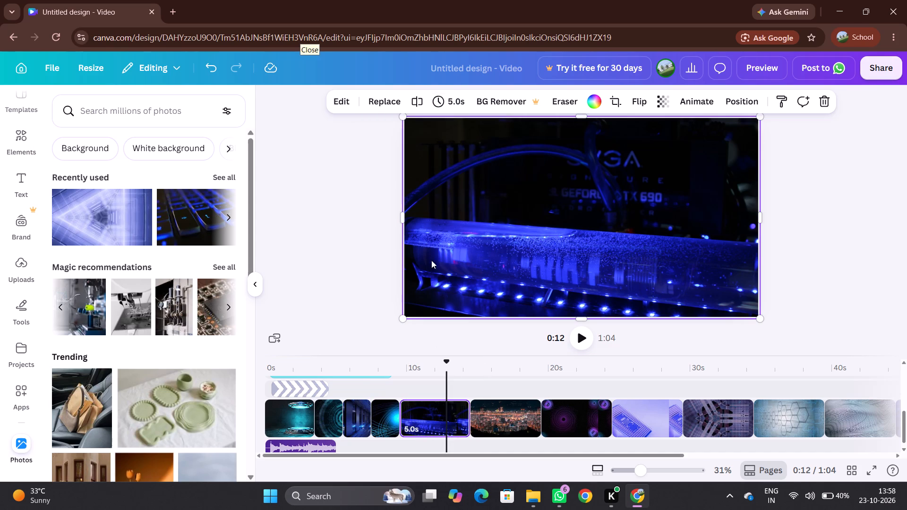
left_click(450, 100)
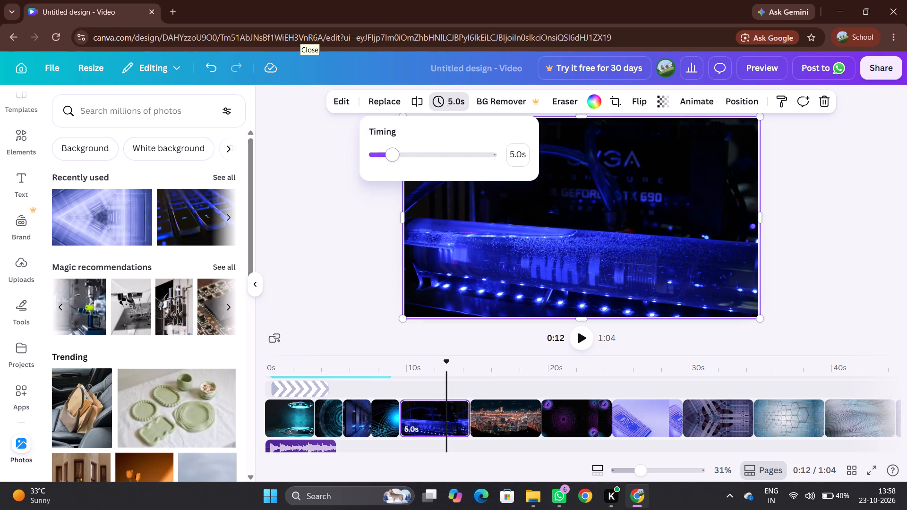
left_click(382, 154)
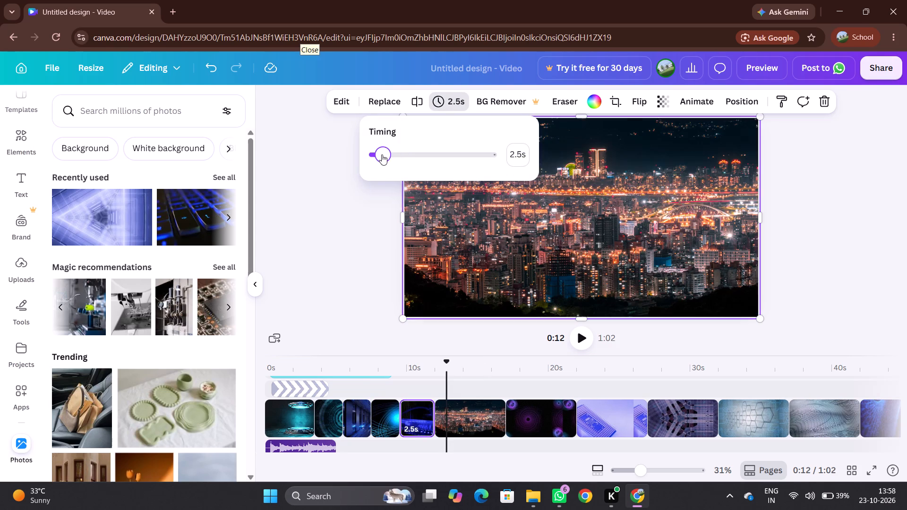
left_click(477, 416)
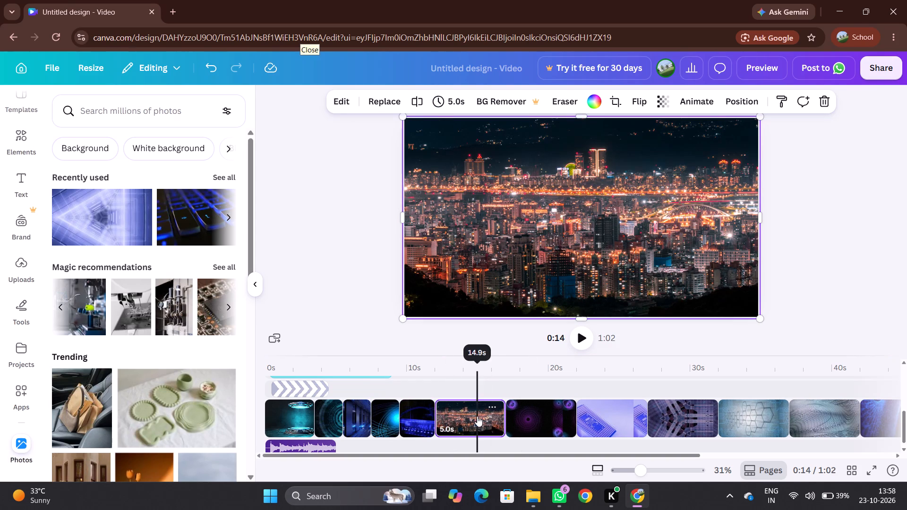
left_click(443, 96)
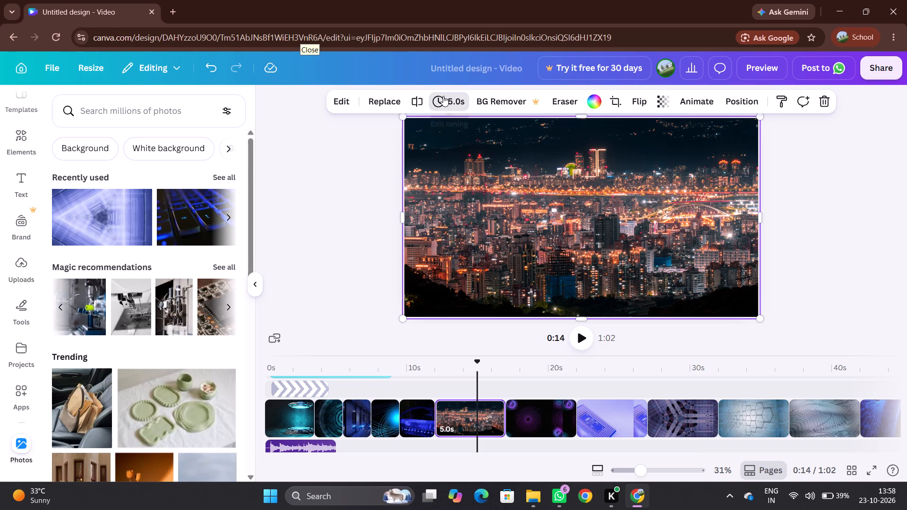
left_click(385, 153)
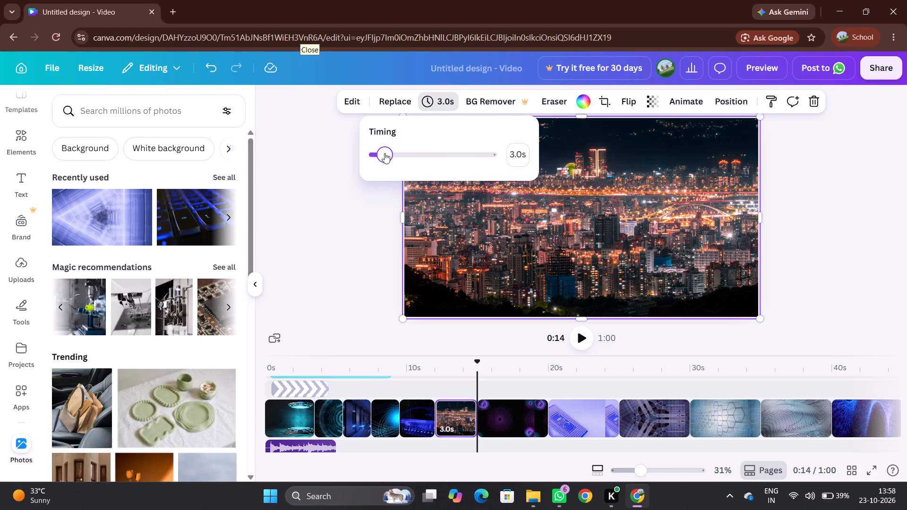
Set the timing of the purple spiral pattern clip and the lavender microchip clip to 2.5 s each.
left_click(504, 415)
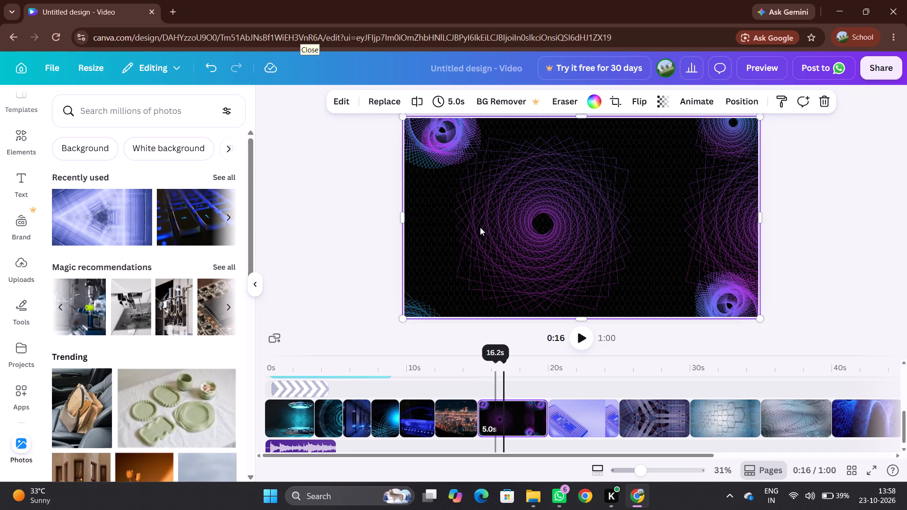
left_click(462, 100)
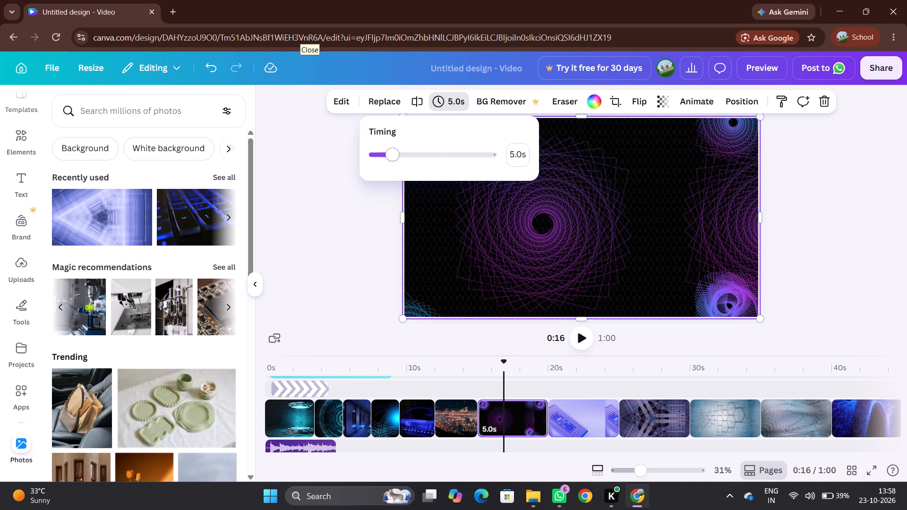
left_click(382, 154)
left_click(538, 415)
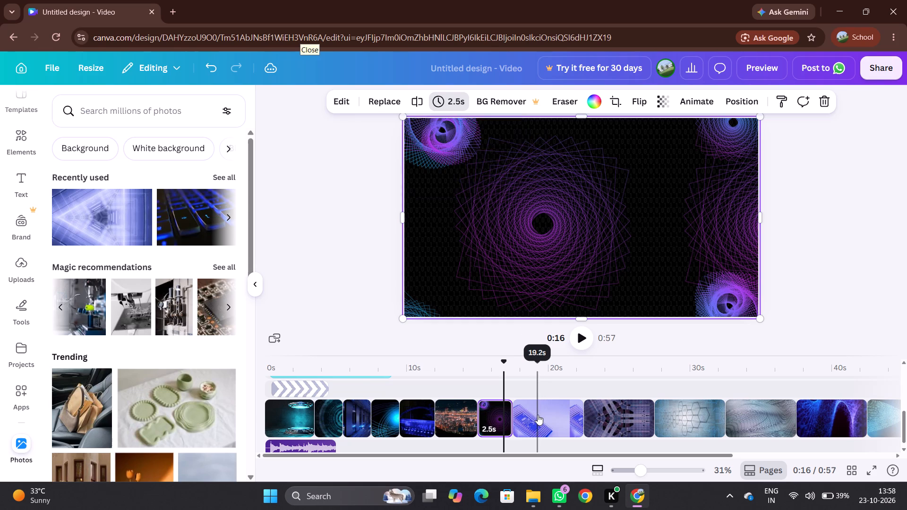
left_click(454, 100)
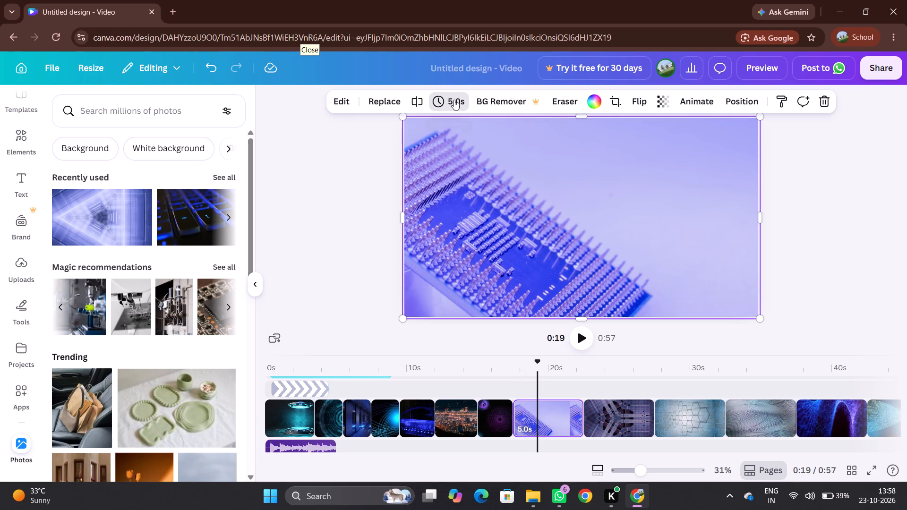
left_click(382, 154)
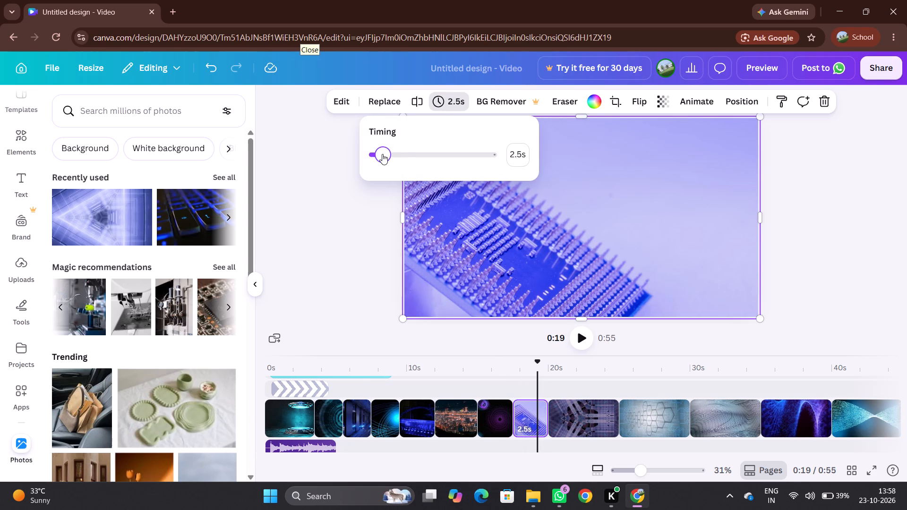
Set the timing of the dark geometric structure clip to 3.0 s and the hexagon circuit clip to 3.5 s.
left_click(586, 419)
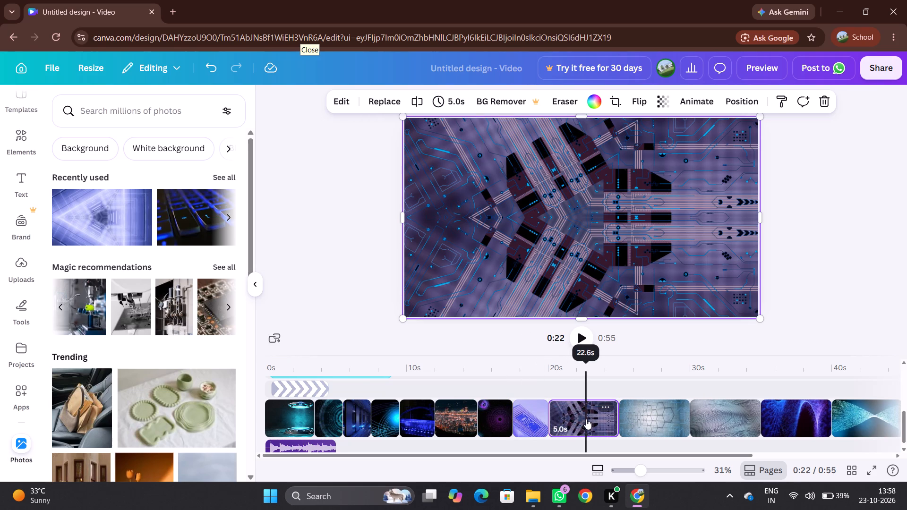
left_click(448, 101)
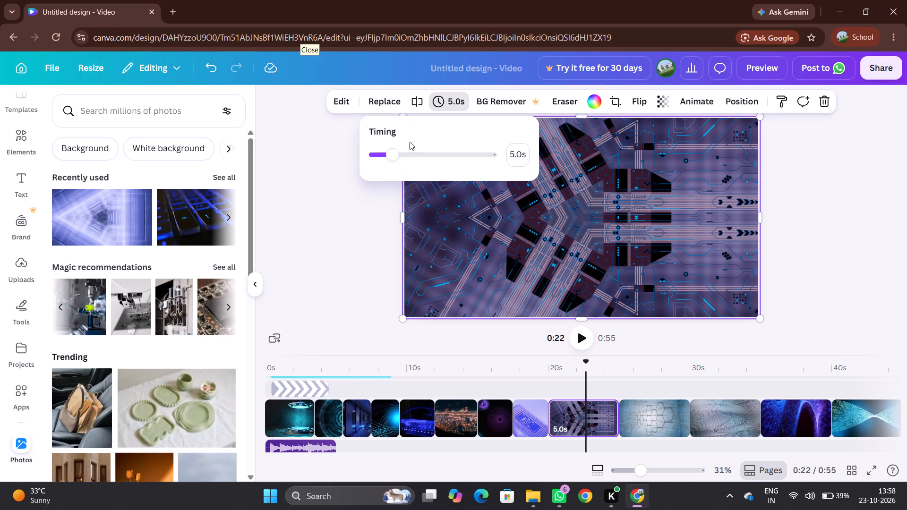
left_click(385, 159)
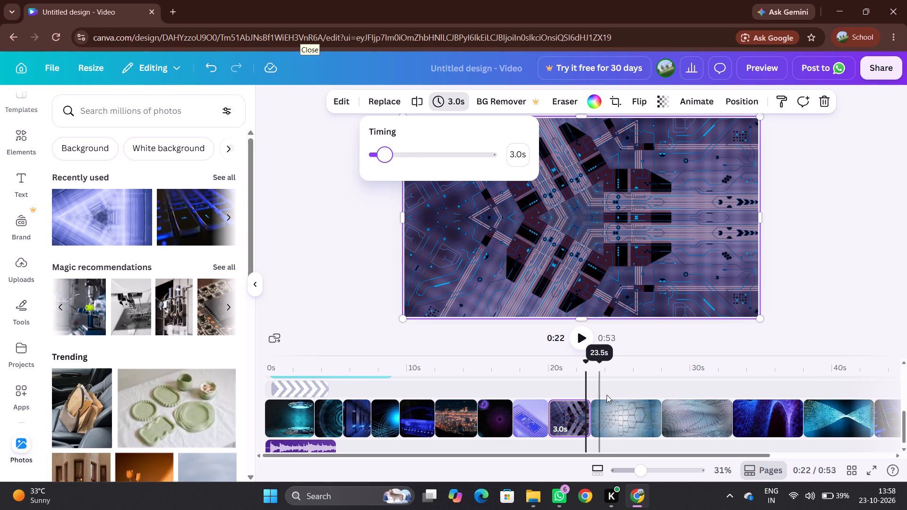
left_click(611, 415)
left_click(461, 102)
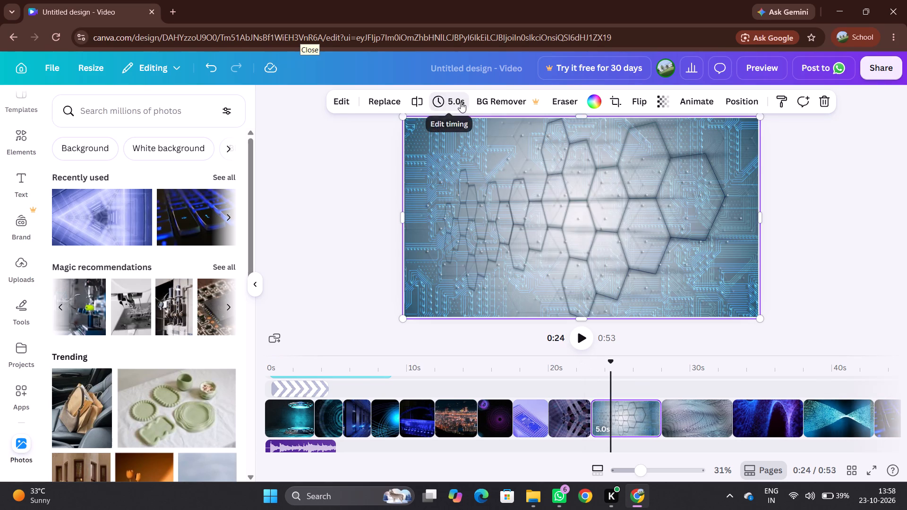
left_click(385, 157)
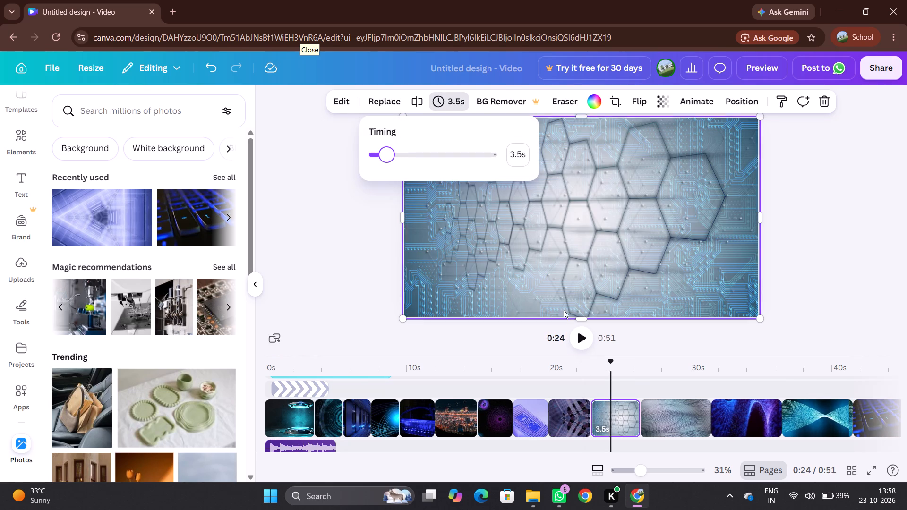
Set the timing of the grey wavy mesh clip to 2.5 s and the blue-purple particle arch clip to 2.0 s.
left_click(665, 414)
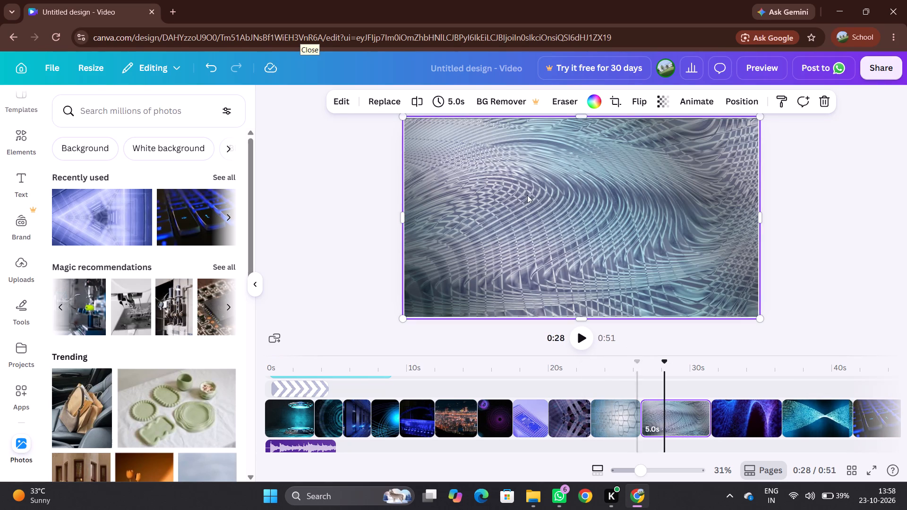
left_click(436, 96)
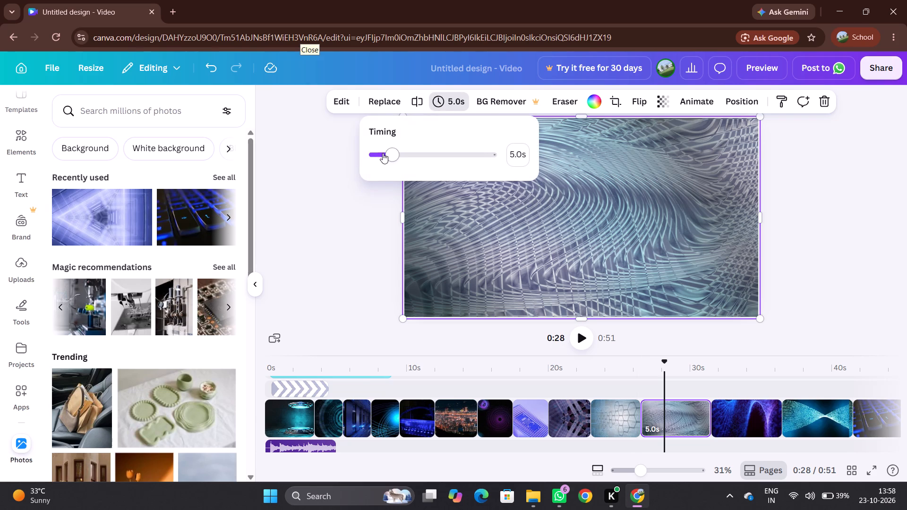
left_click(383, 153)
left_click(714, 413)
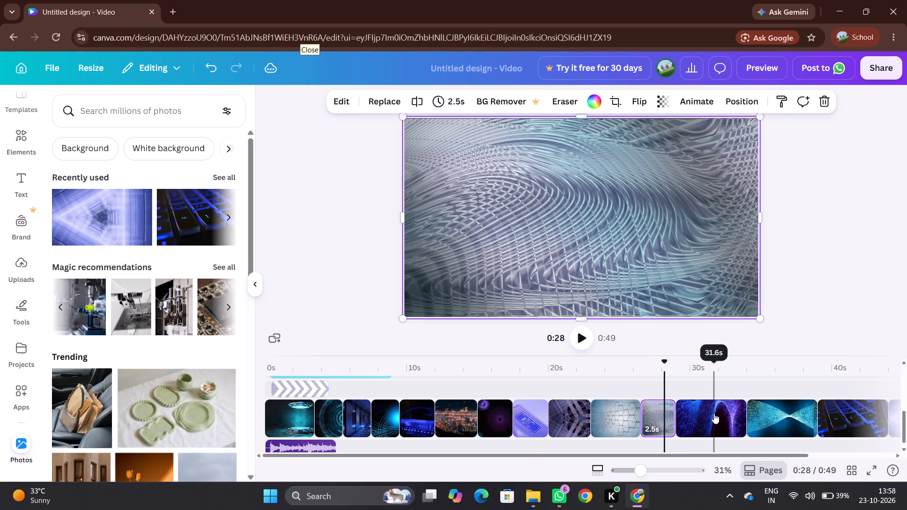
left_click(441, 102)
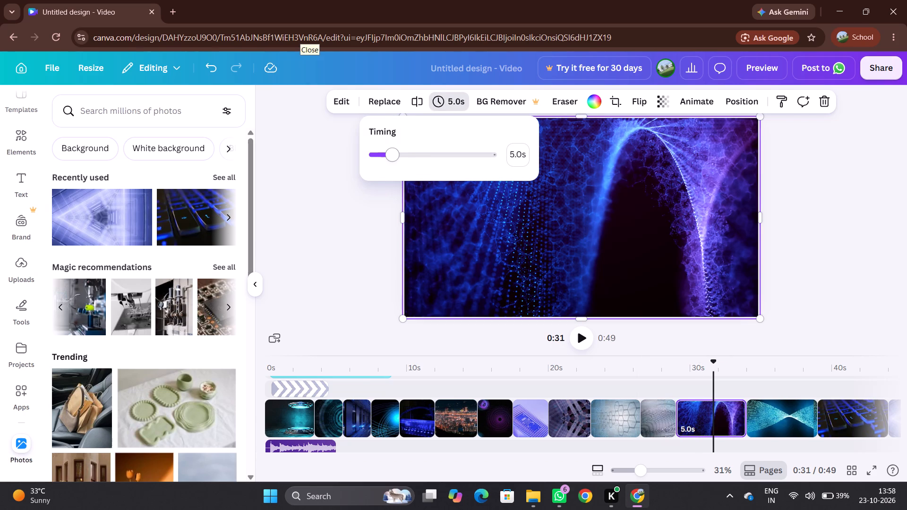
left_click(386, 157)
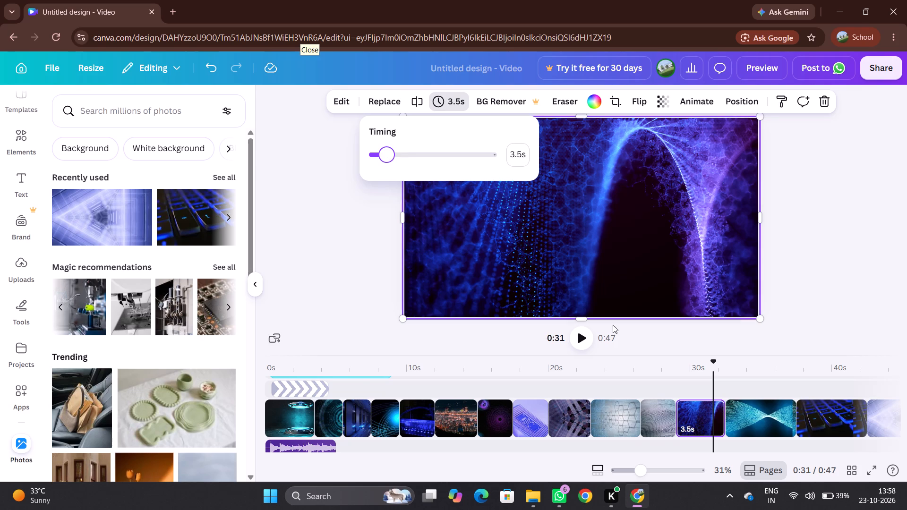
left_click(380, 156)
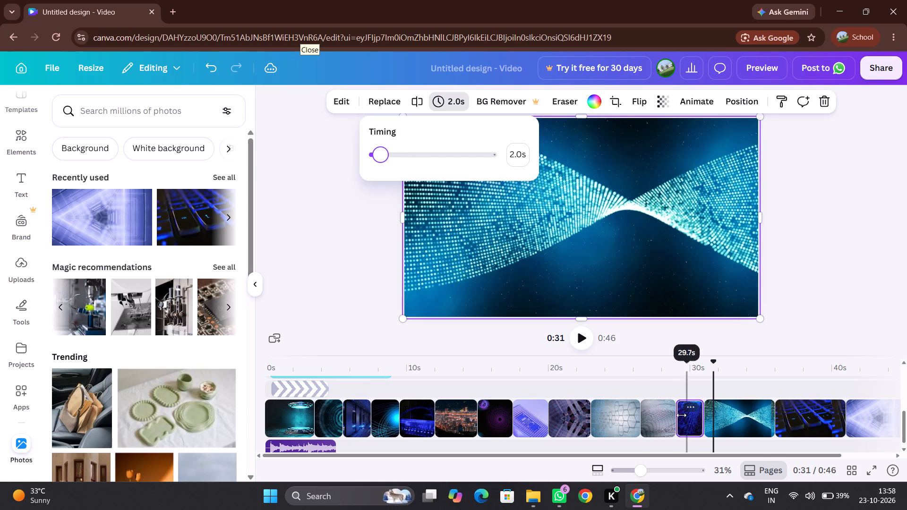
Set the timing of the twisted cyan dot wave clip to 2.5 s and the hexagon circuit clip to 2.0 s.
left_click(723, 416)
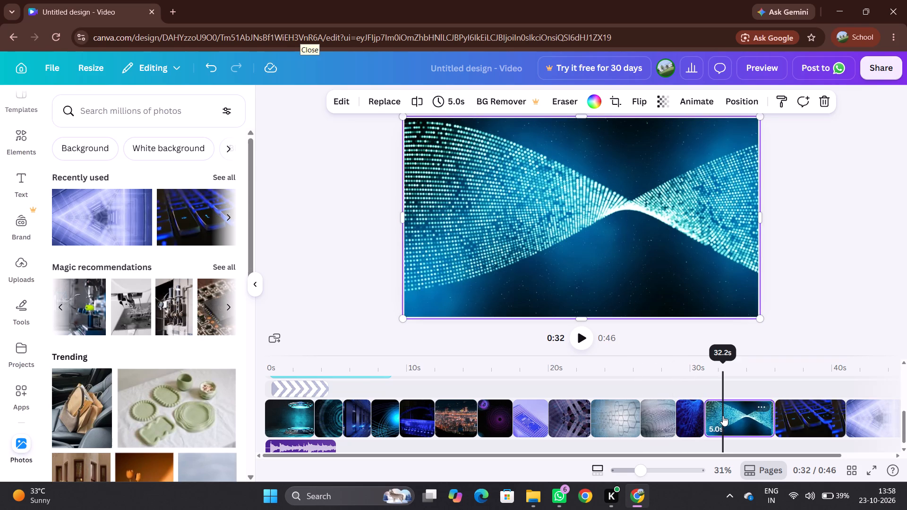
left_click(453, 97)
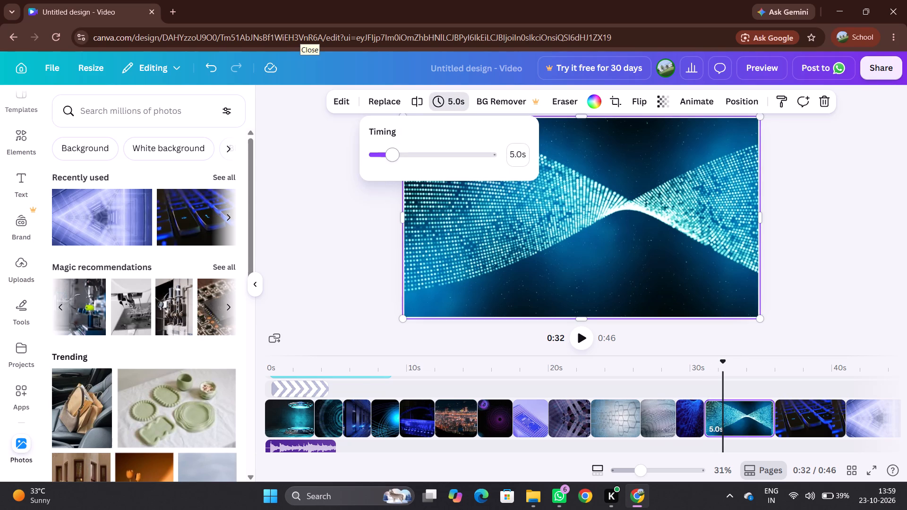
left_click(381, 155)
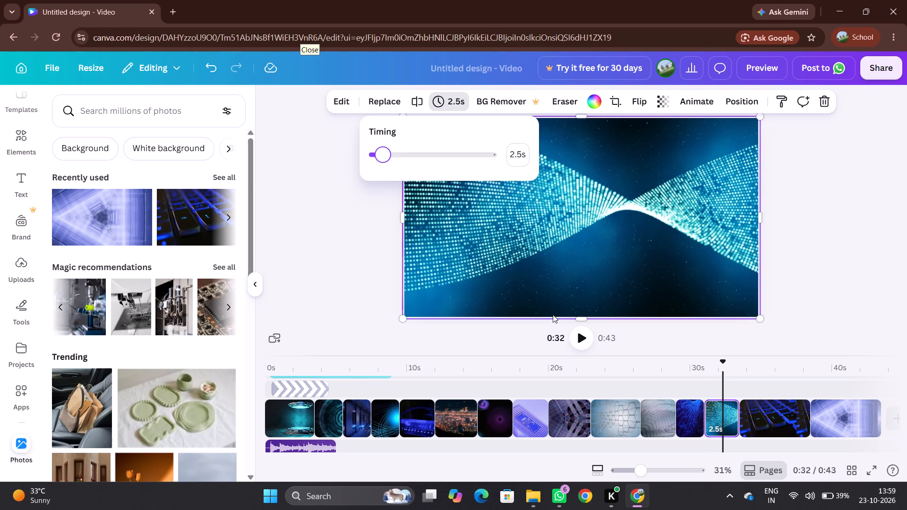
left_click(618, 415)
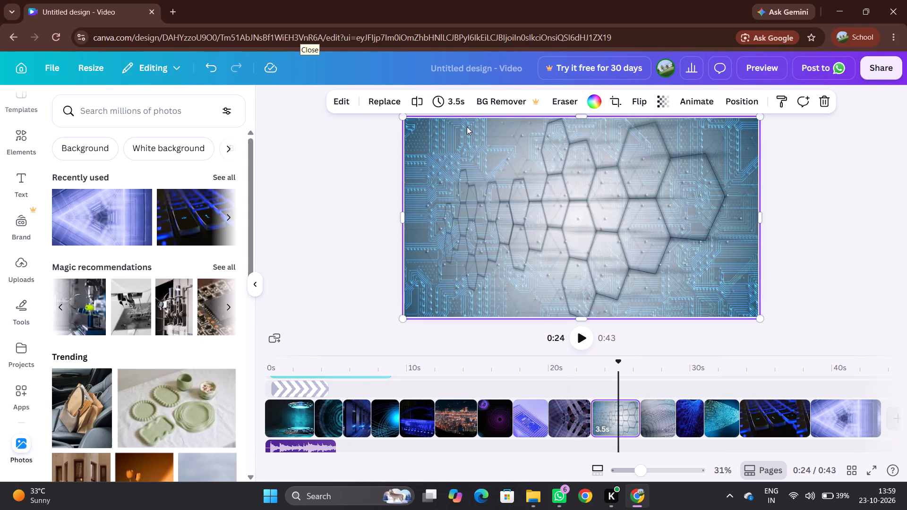
left_click(458, 98)
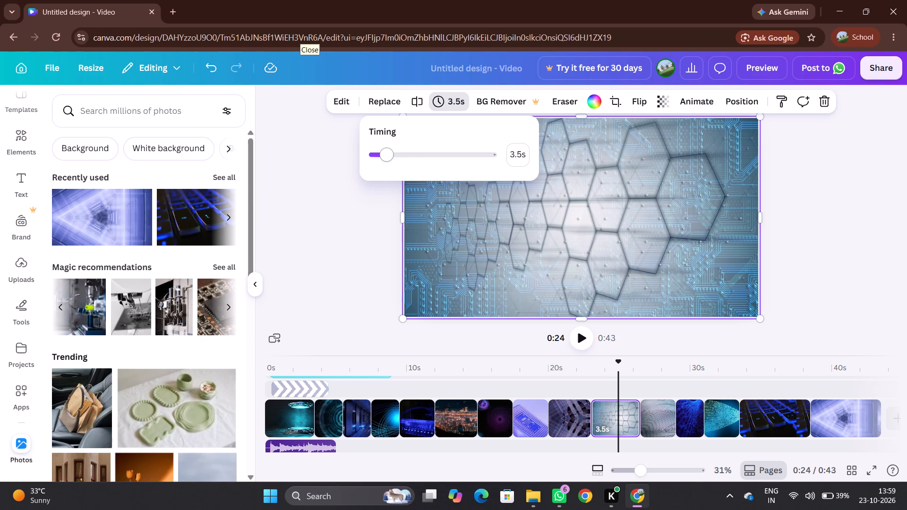
left_click(380, 156)
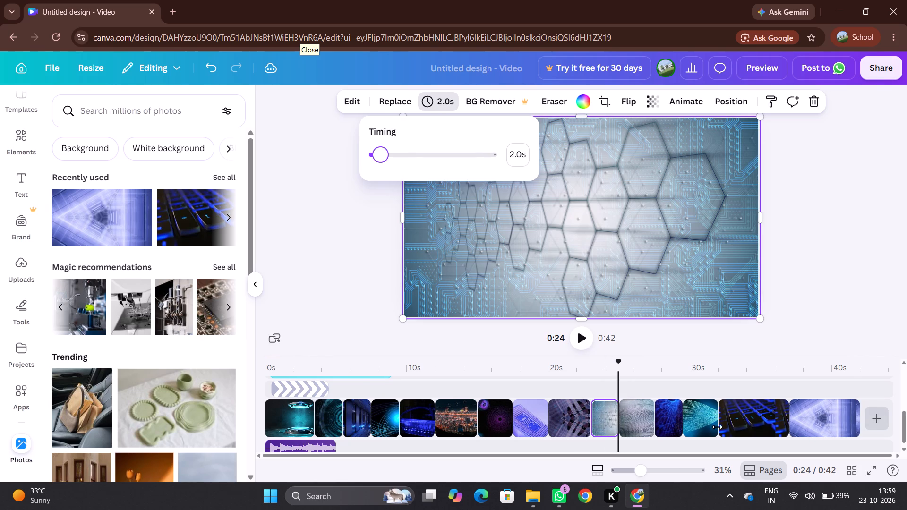
Set the timing of the blue backlit keyboard clip to 2.0 s and the lavender triangular tunnel clip to 3.0 s.
left_click(745, 425)
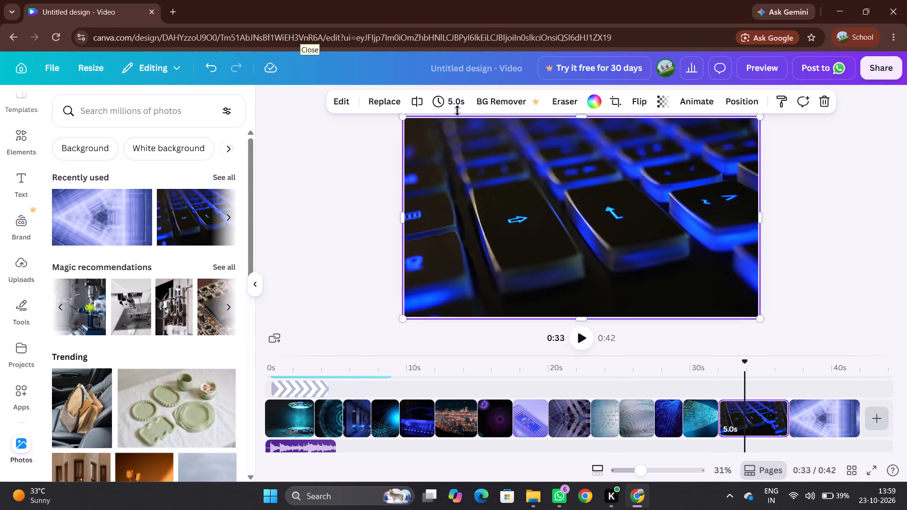
left_click(448, 102)
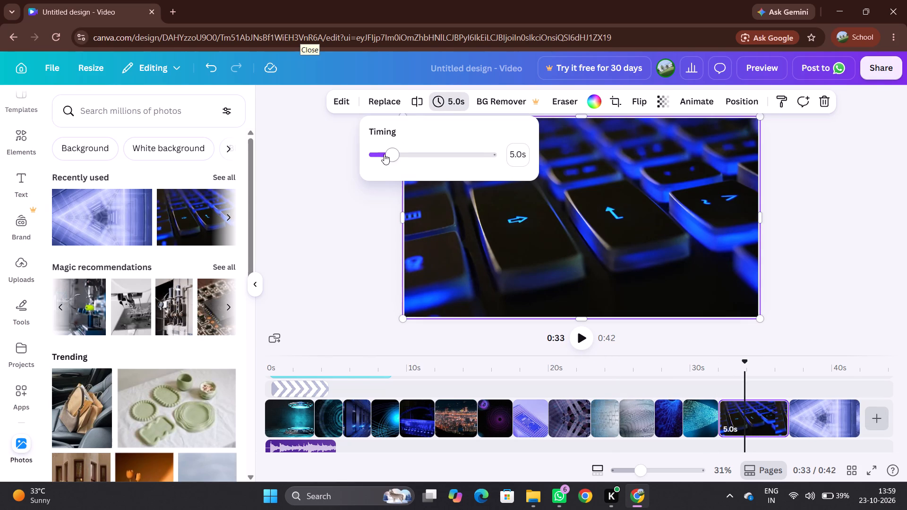
left_click(380, 154)
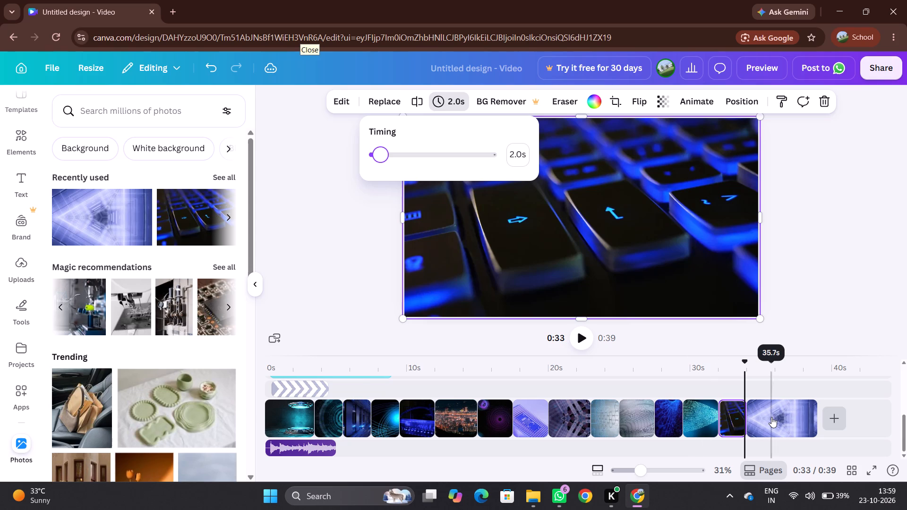
left_click(771, 417)
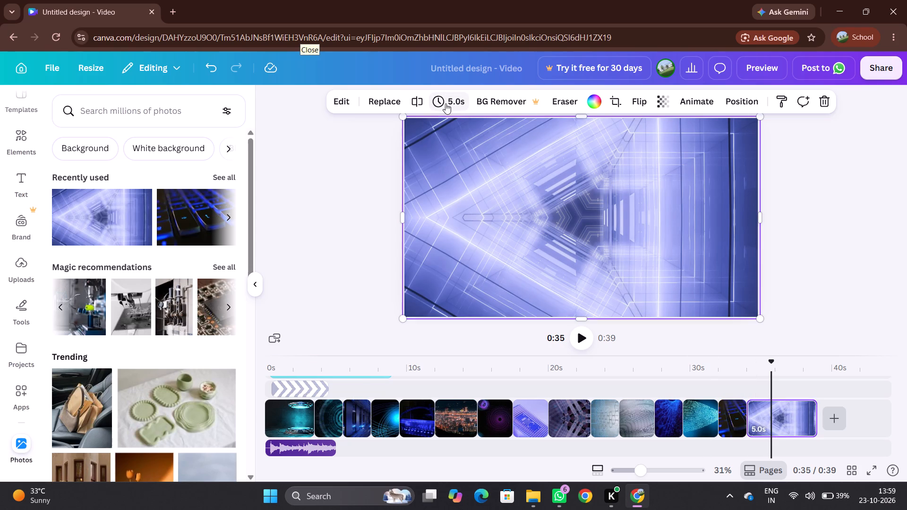
left_click(445, 103)
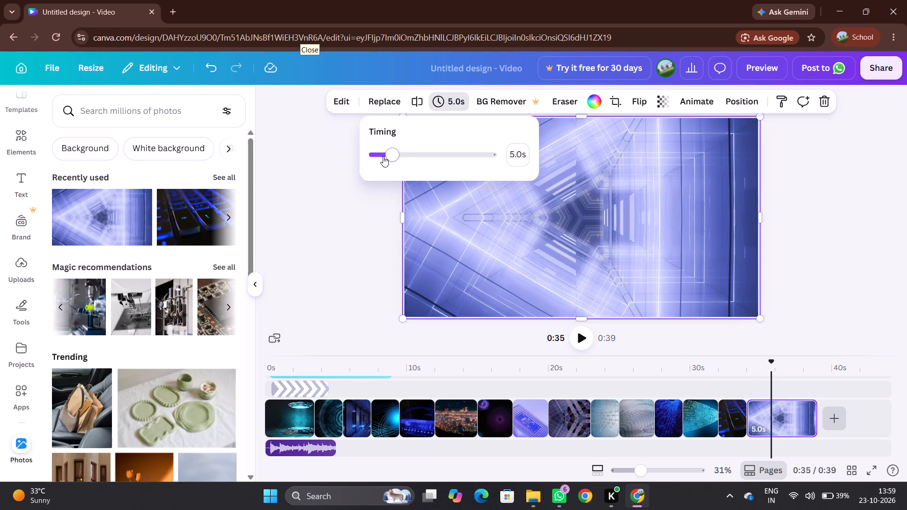
left_click(383, 156)
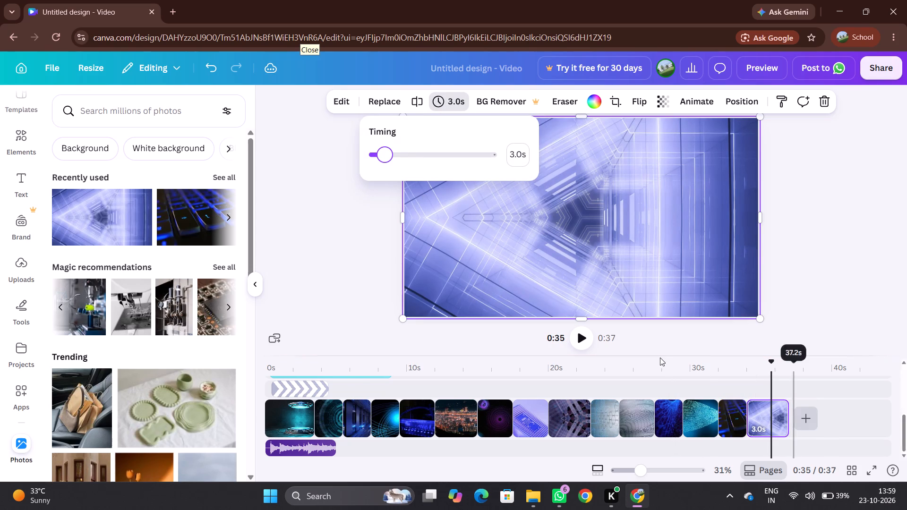
Add the recently used photo of a dark building and trees at dusk as the last clip of the video.
scroll(171, 229, "up", 1)
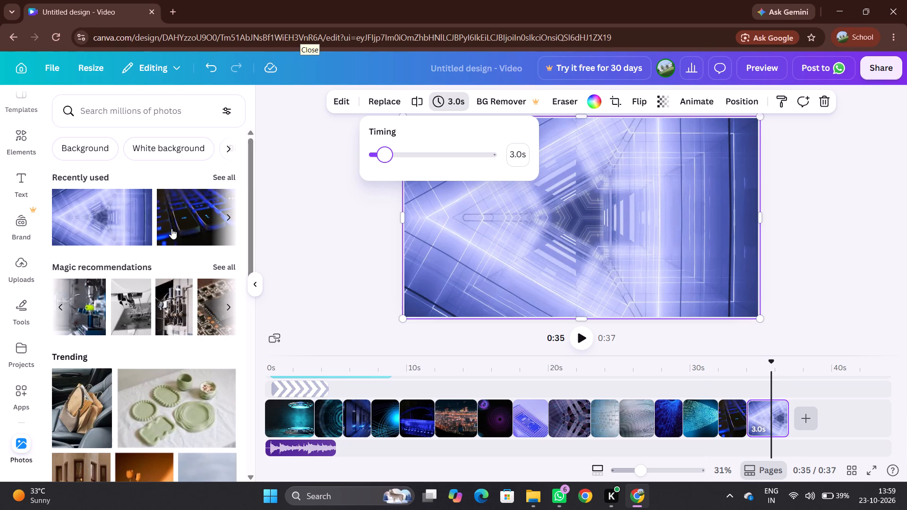
scroll(171, 229, "left", 6)
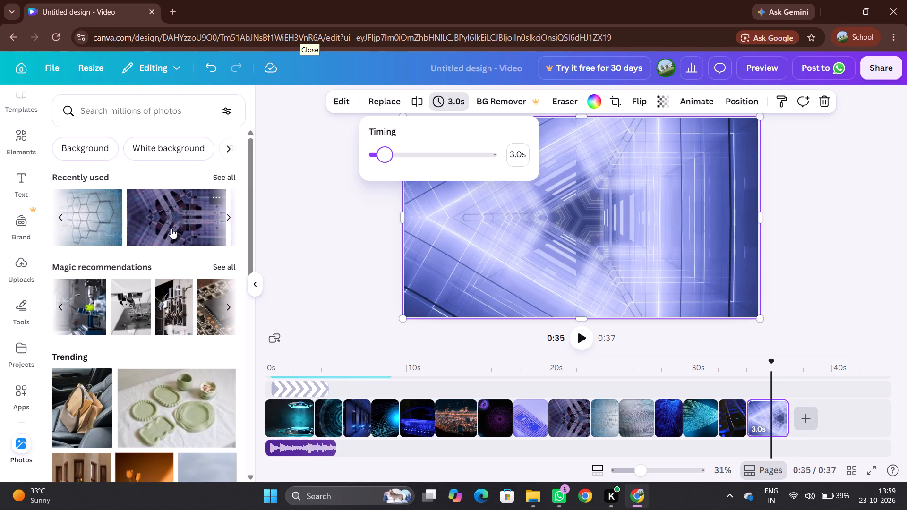
scroll(171, 229, "left", 4)
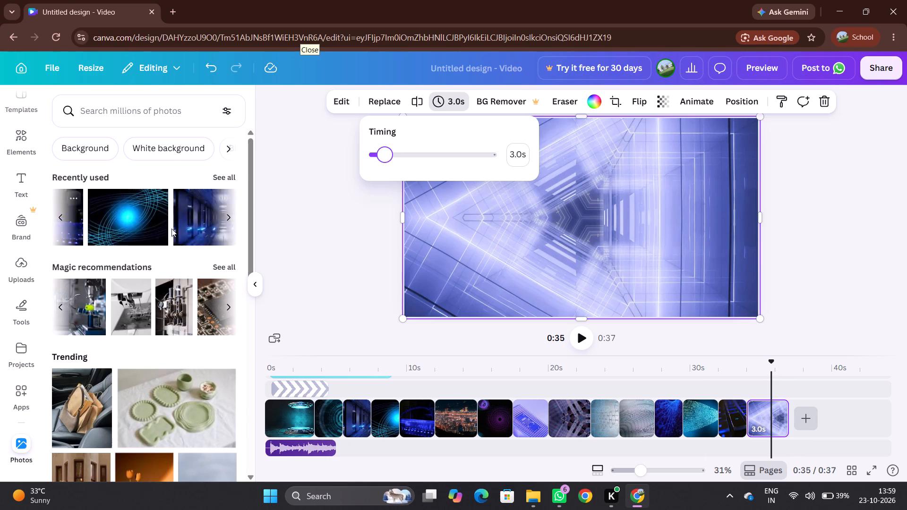
scroll(171, 229, "left", 1)
scroll(171, 229, "right", 1)
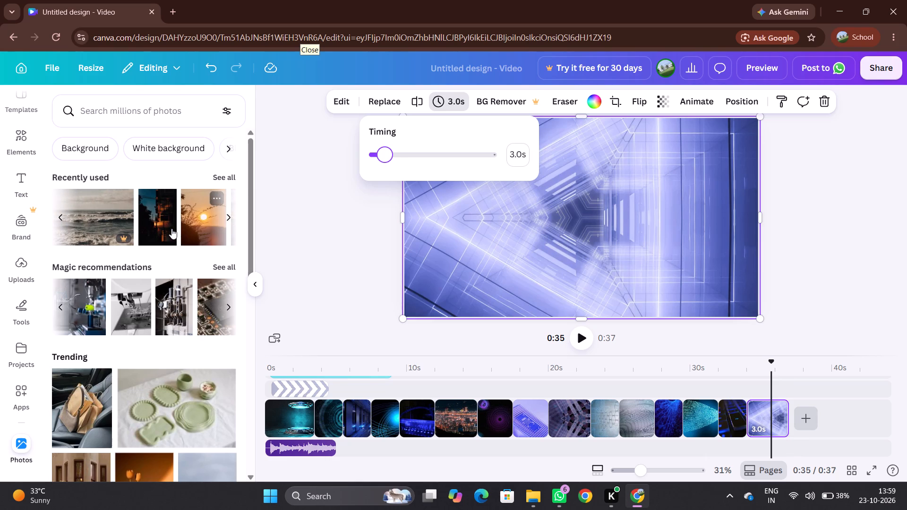
scroll(182, 304, "left", 2)
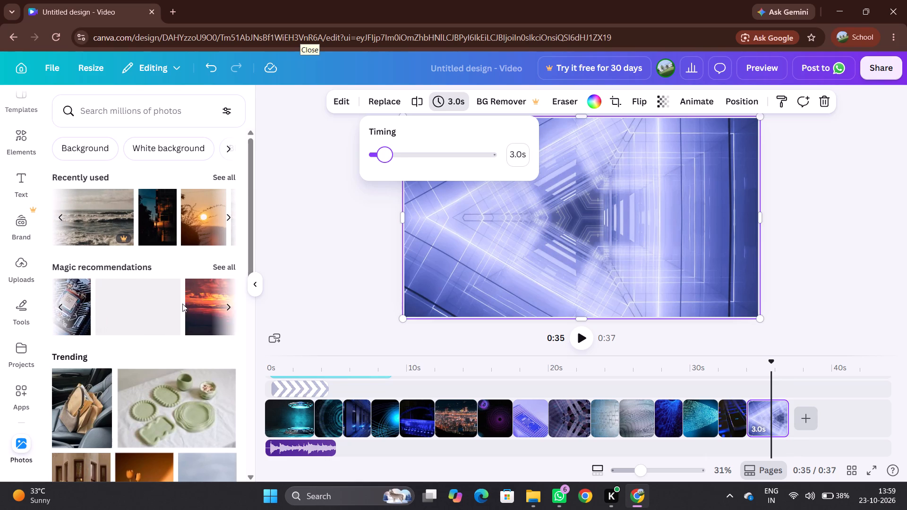
scroll(182, 304, "left", 6)
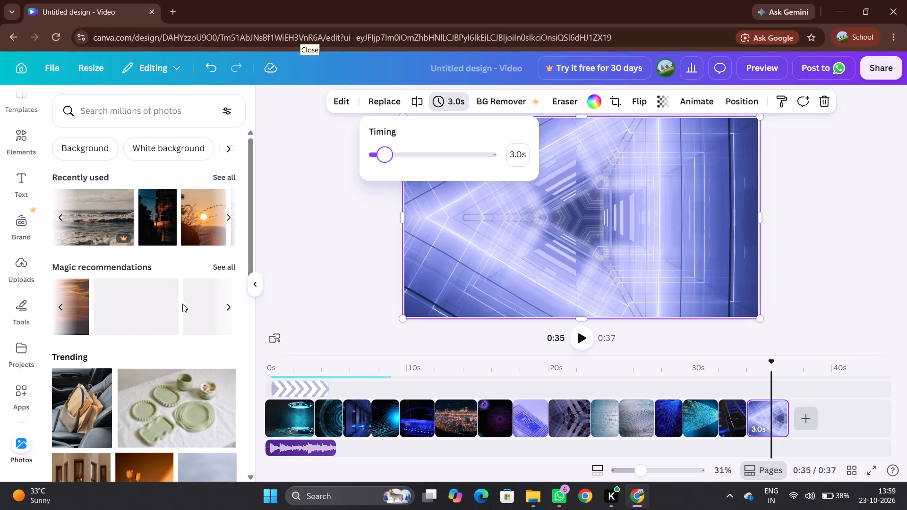
scroll(182, 304, "up", 2)
scroll(145, 223, "left", 4)
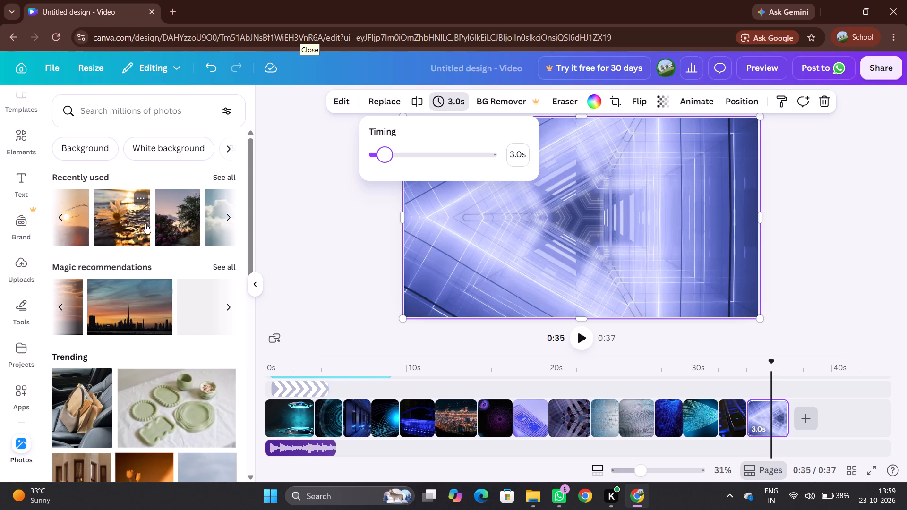
scroll(145, 223, "left", 4)
scroll(145, 223, "right", 6)
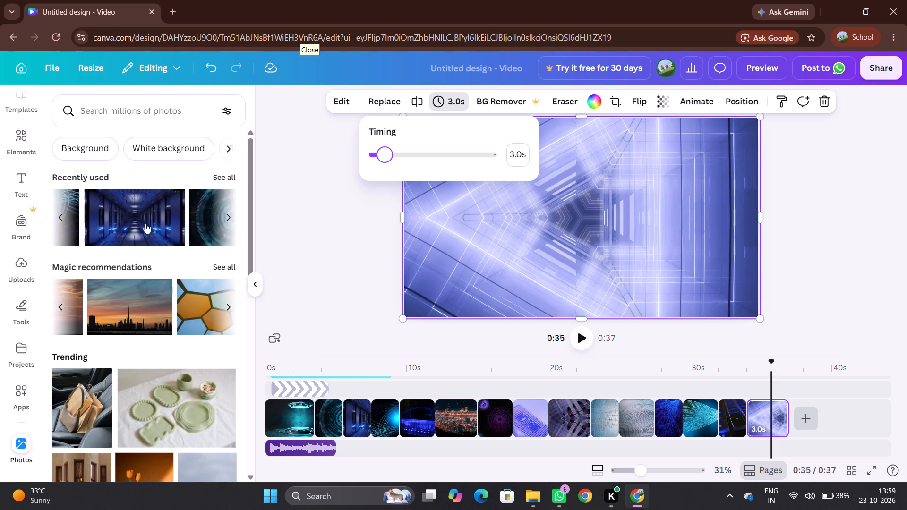
scroll(145, 223, "left", 3)
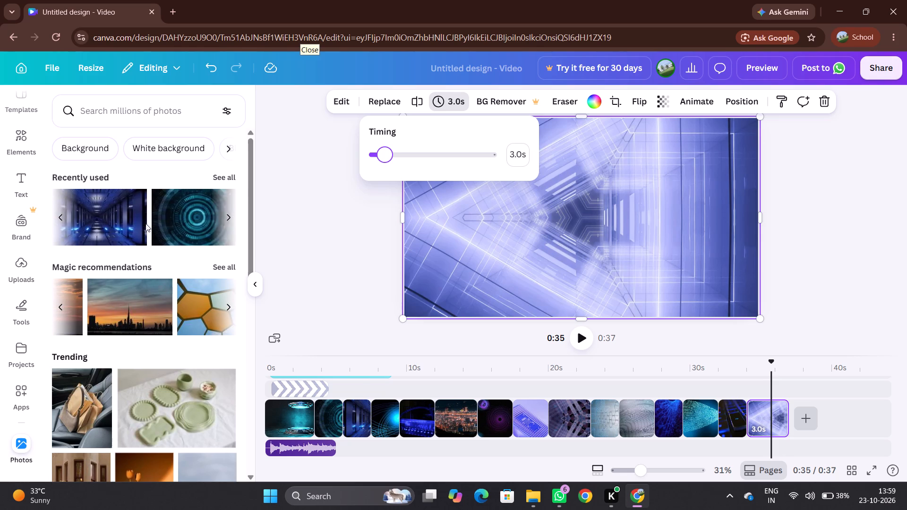
scroll(145, 223, "left", 2)
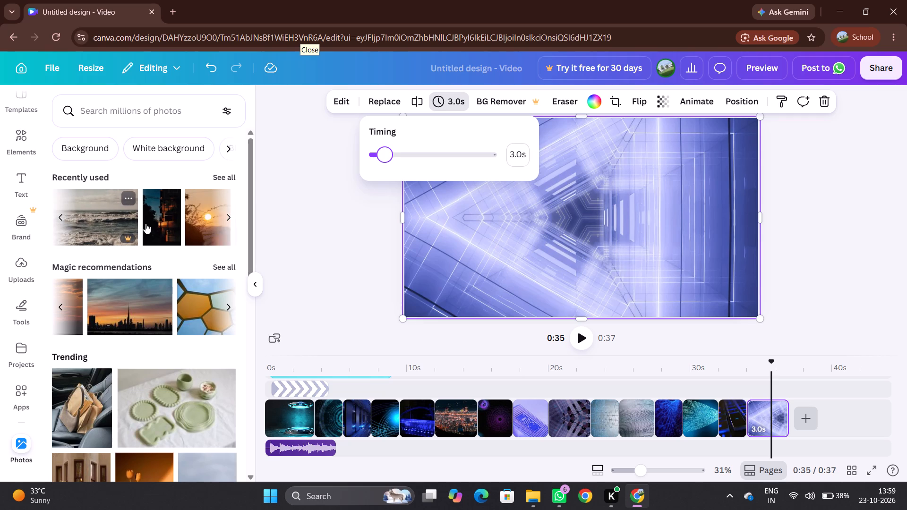
scroll(145, 223, "left", 1)
left_click(145, 223)
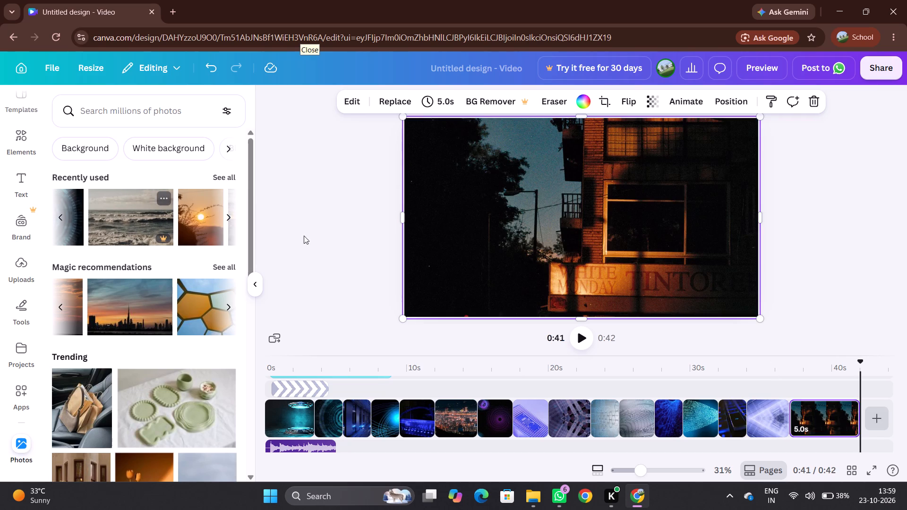
Set the timing of the dusk building clip at the end of the video to 2.0 s.
left_click(826, 434)
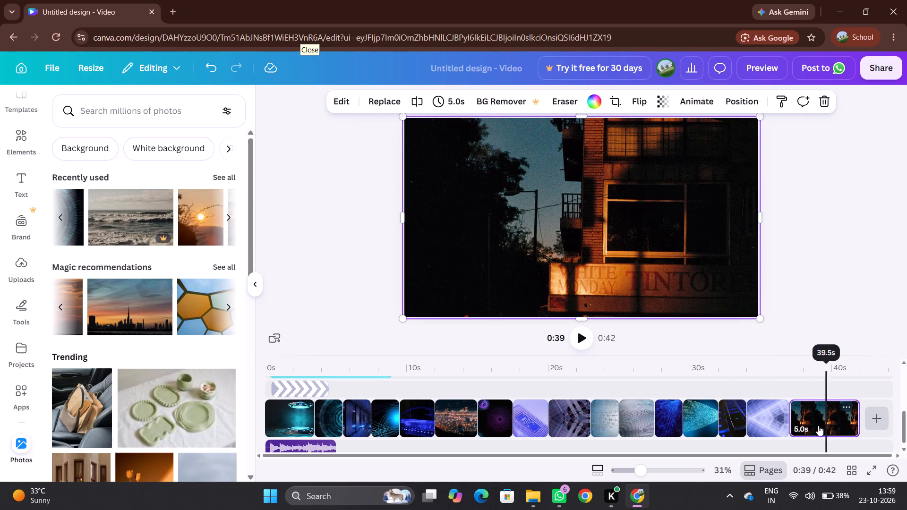
left_click(447, 100)
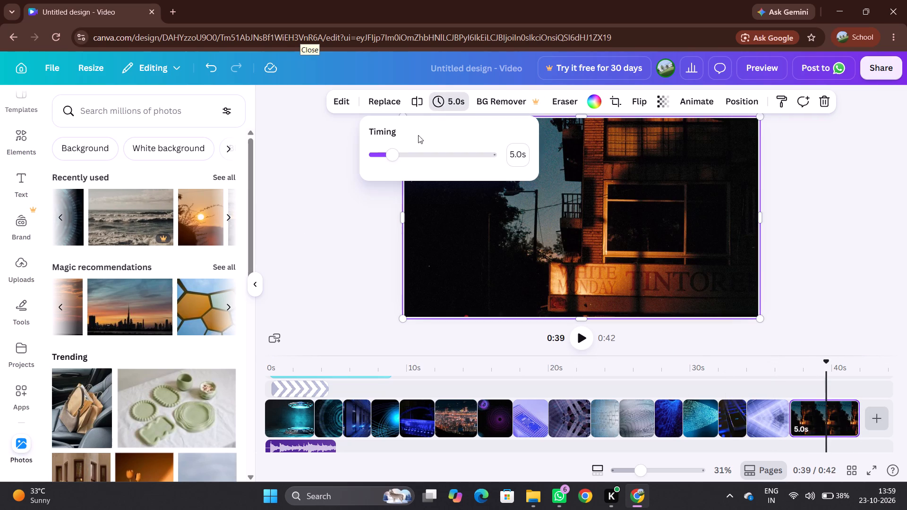
left_click(380, 155)
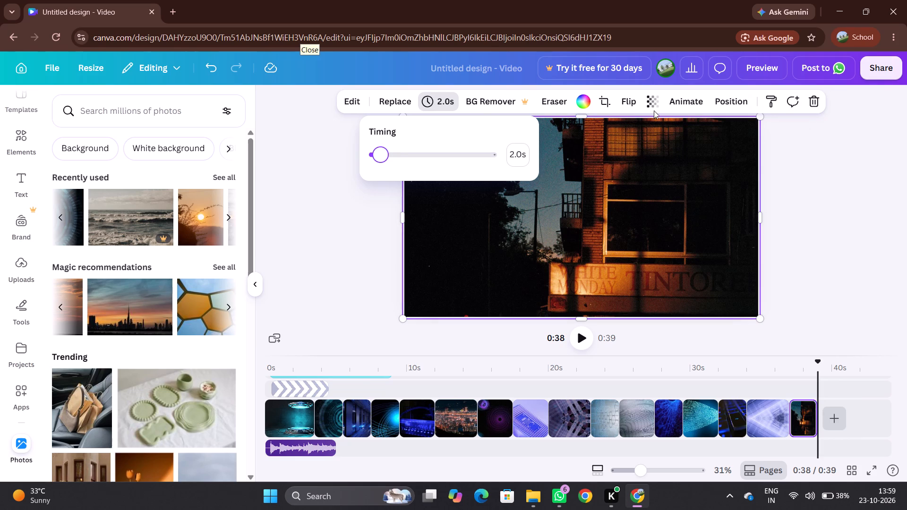
left_click(873, 192)
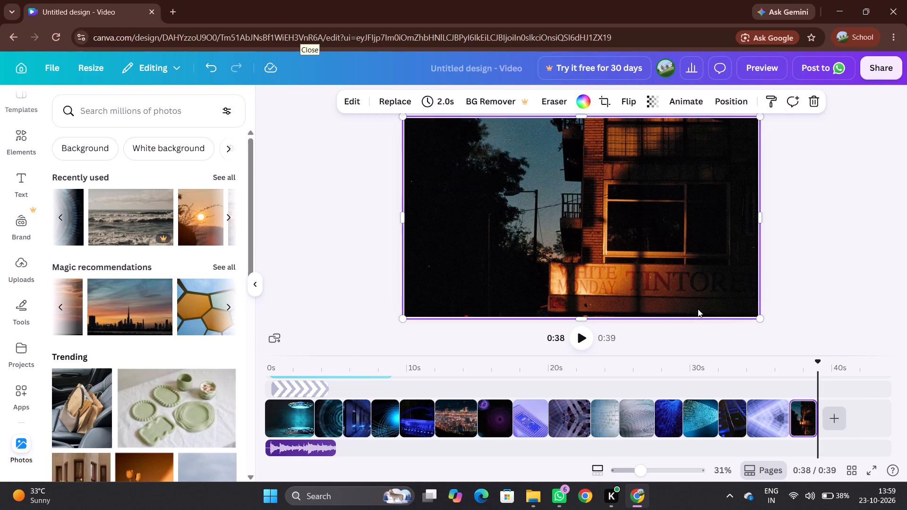
Play the video from the Artificial Intelligence opening clip to review the clip timings.
left_click(290, 403)
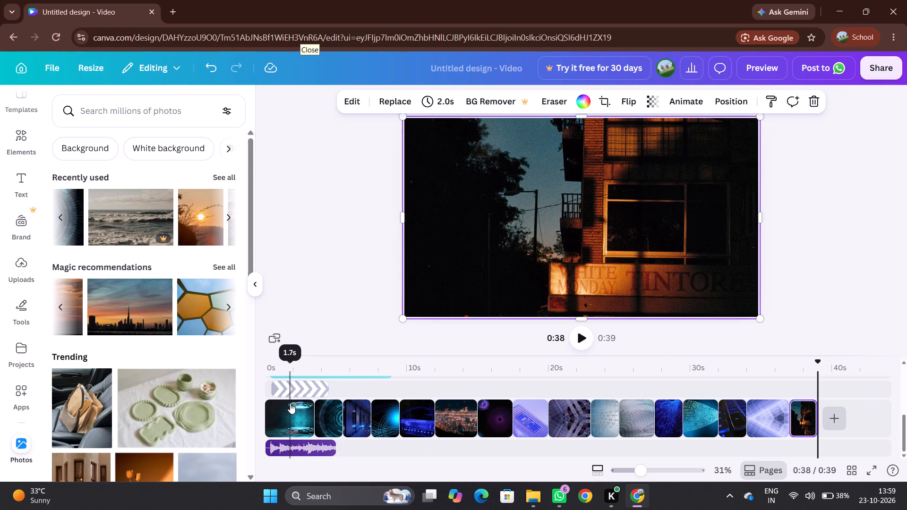
scroll(290, 403, "right", 3)
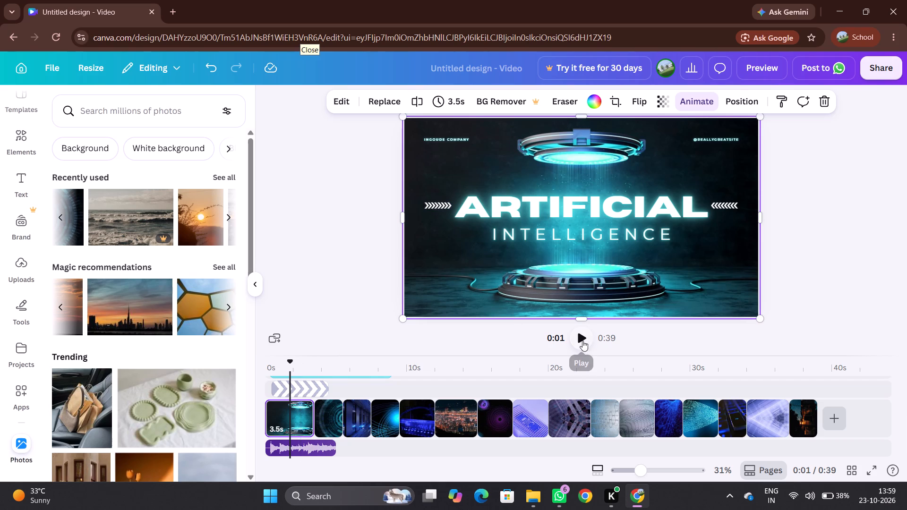
left_click(582, 340)
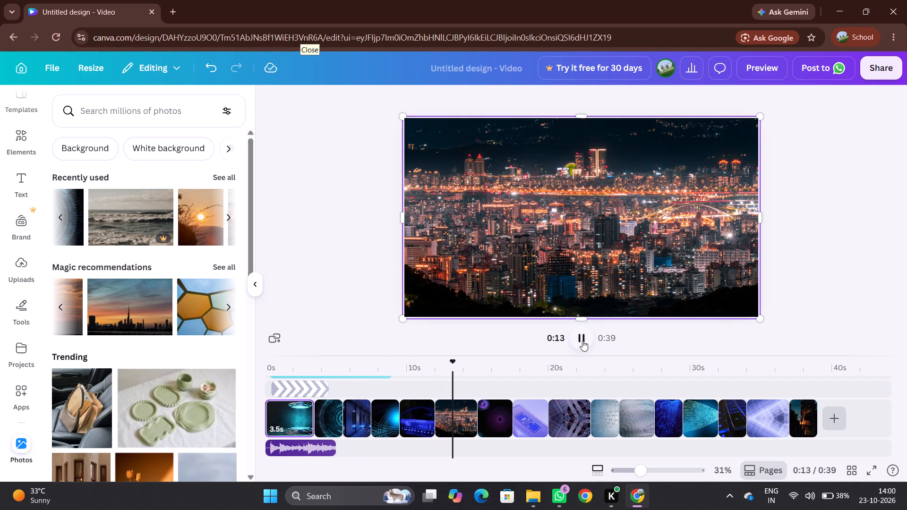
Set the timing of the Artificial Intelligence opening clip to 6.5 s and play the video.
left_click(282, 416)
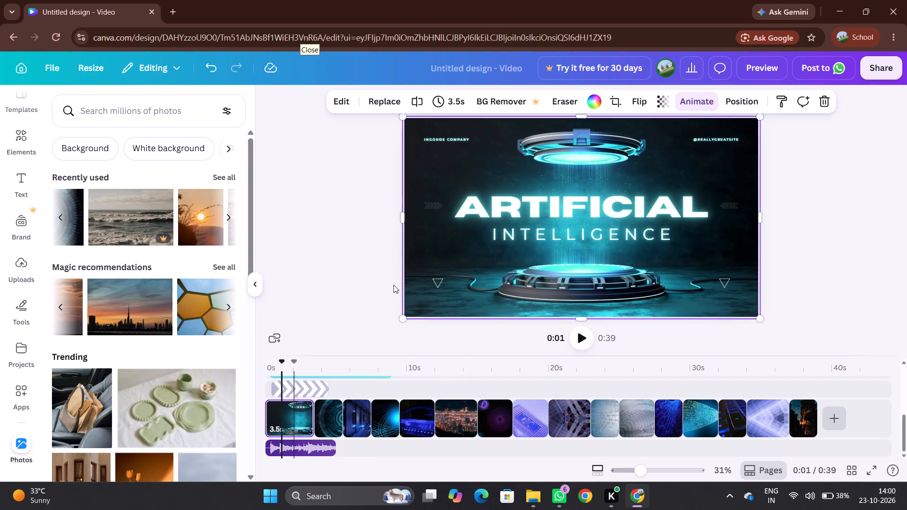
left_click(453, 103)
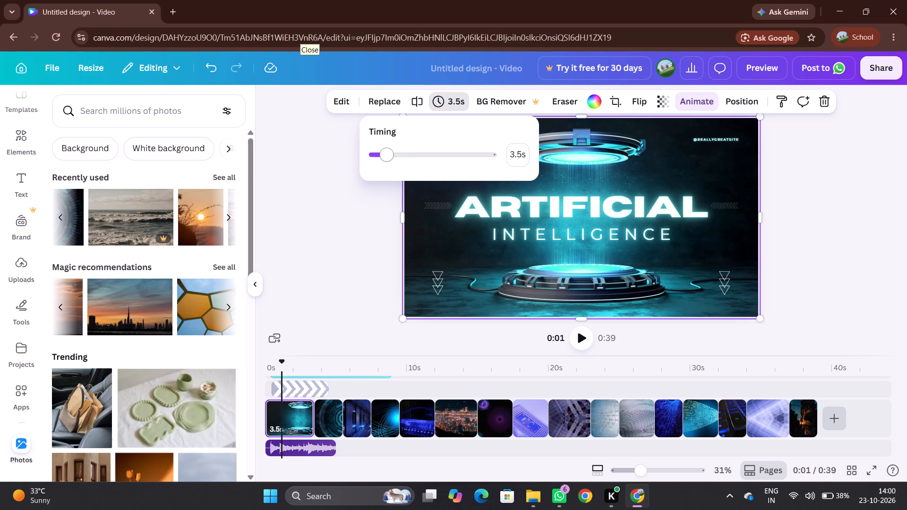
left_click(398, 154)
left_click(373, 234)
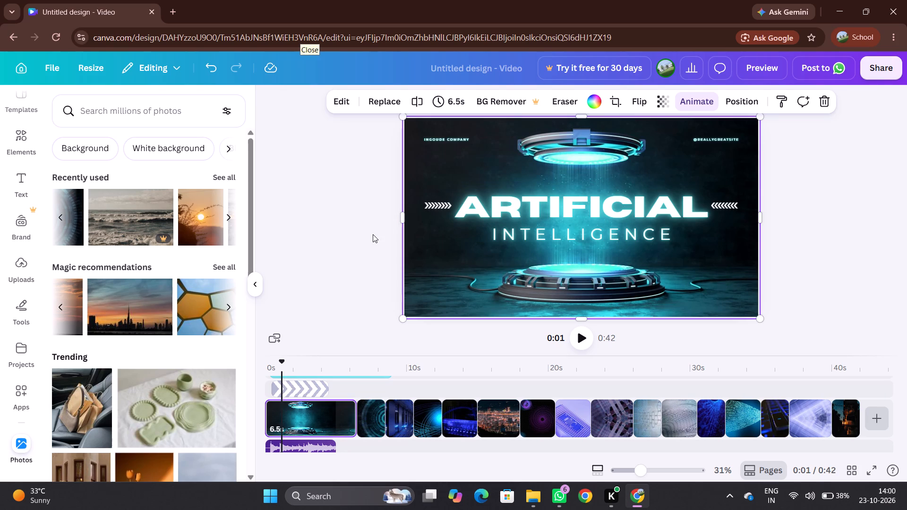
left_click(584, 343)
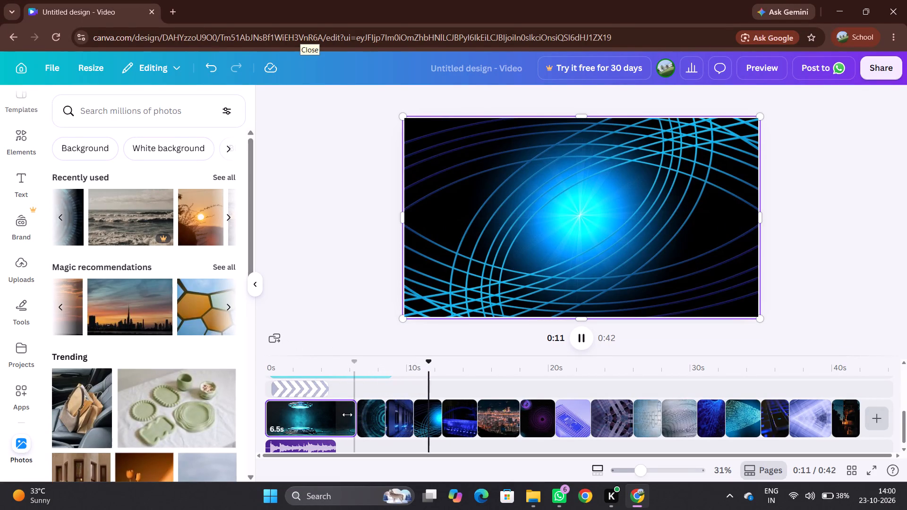
Delete the second clip, the cyan circular pattern directly after the opening clip.
right_click(374, 417)
left_click(374, 417)
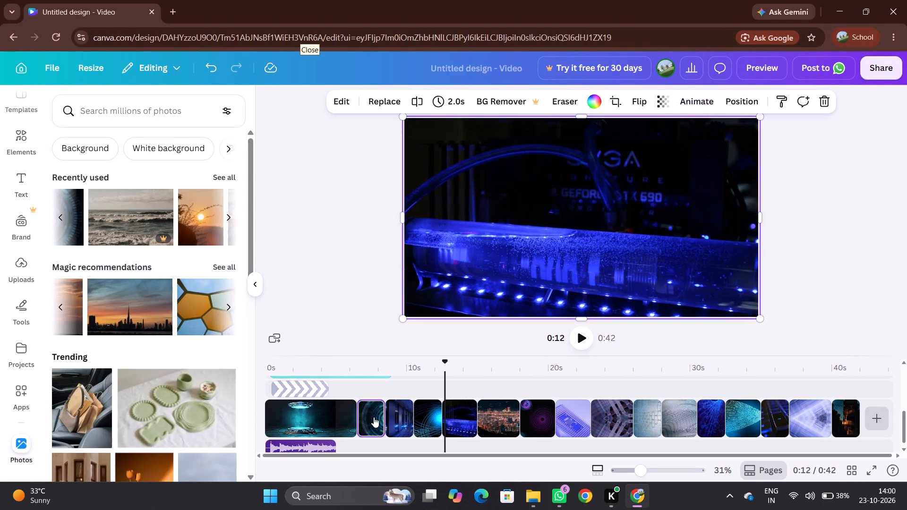
left_click(370, 406)
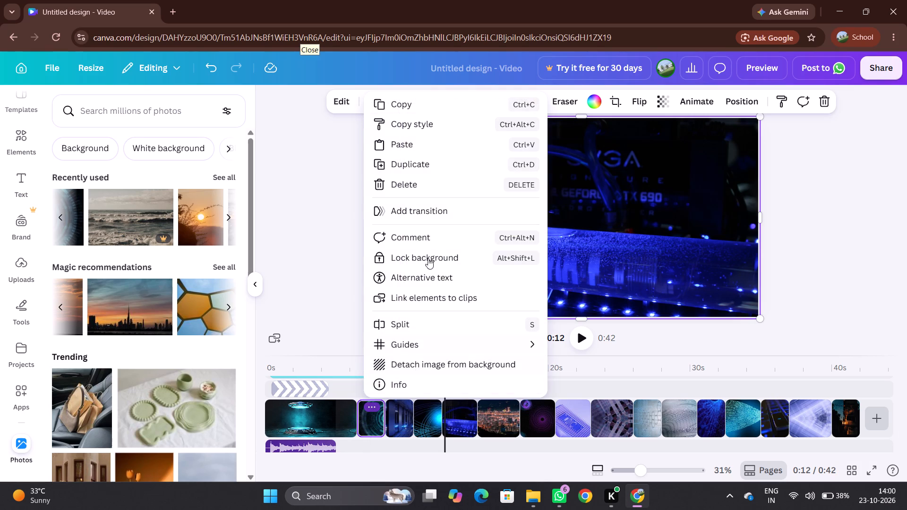
left_click(408, 186)
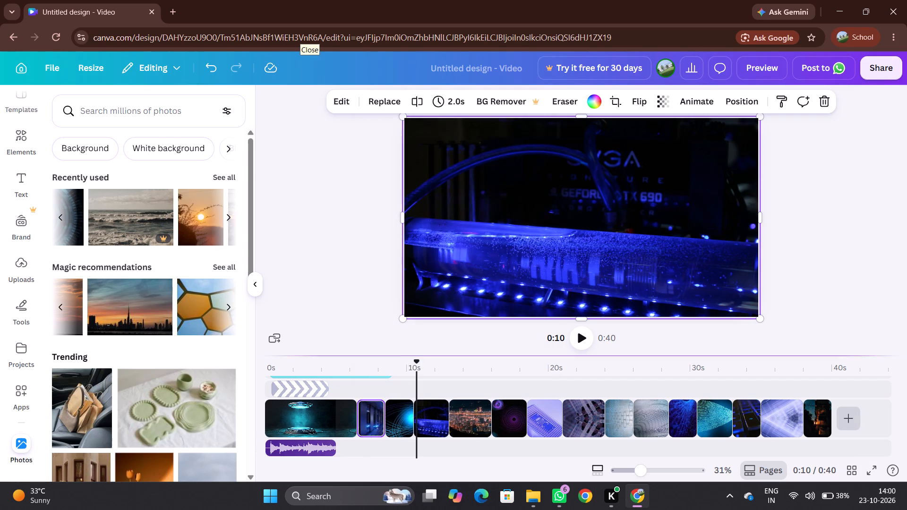
Set the timing of the Artificial Intelligence opening clip to 3.5 s and play the video to check it.
left_click(315, 421)
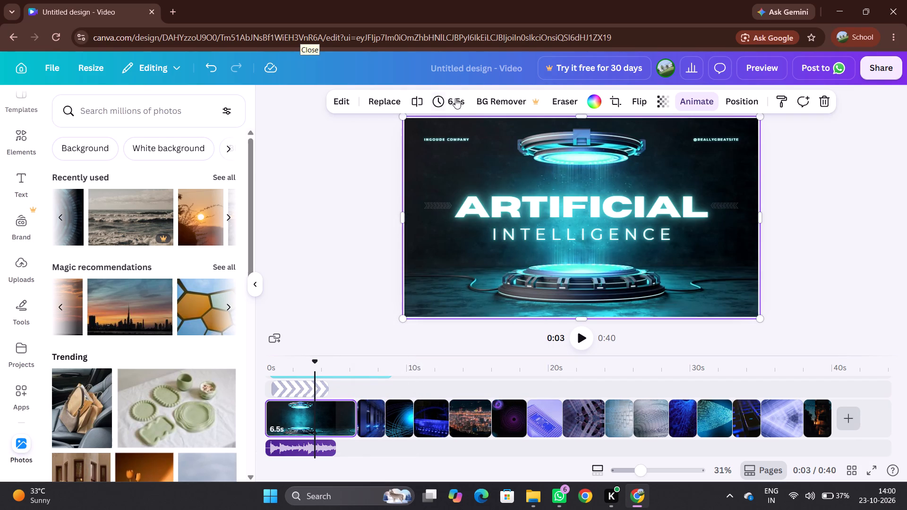
left_click(451, 102)
left_click(391, 155)
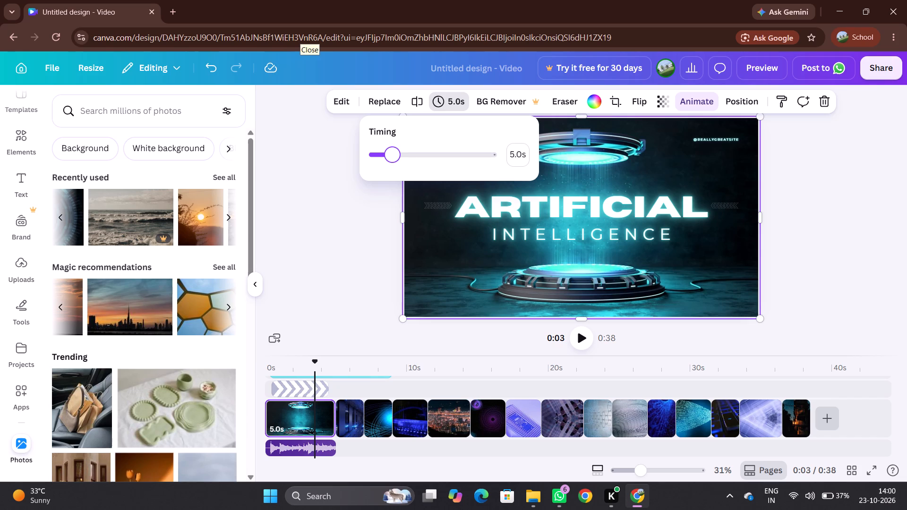
left_click(386, 155)
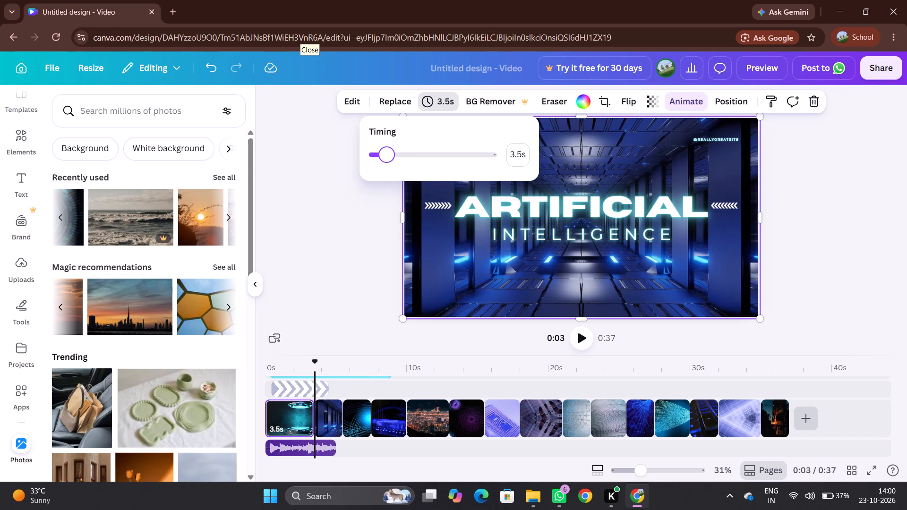
left_click(575, 332)
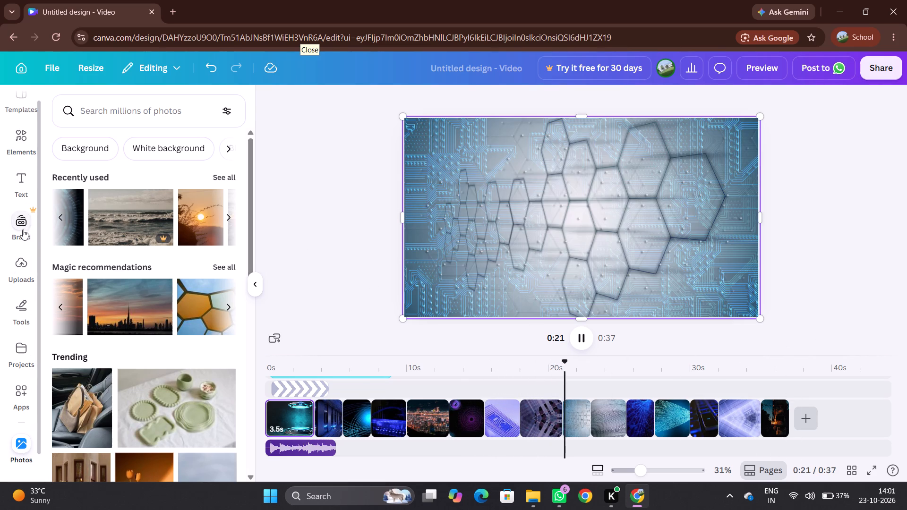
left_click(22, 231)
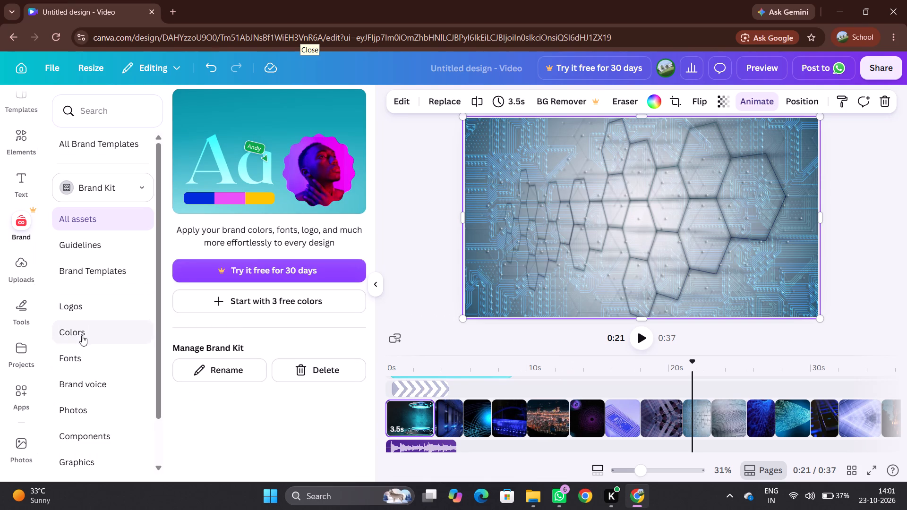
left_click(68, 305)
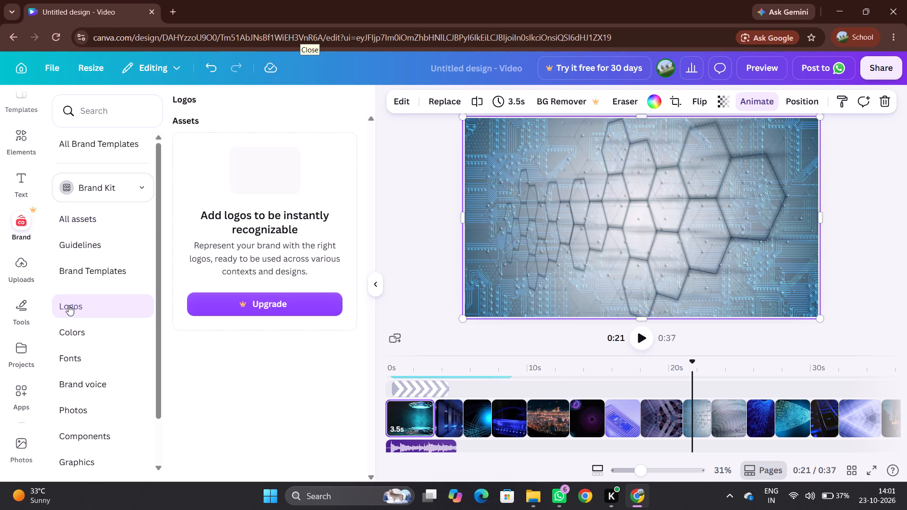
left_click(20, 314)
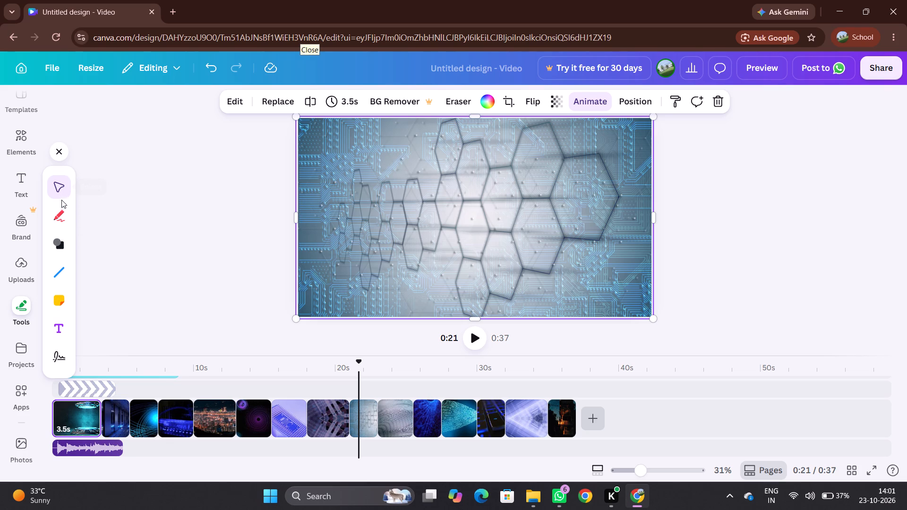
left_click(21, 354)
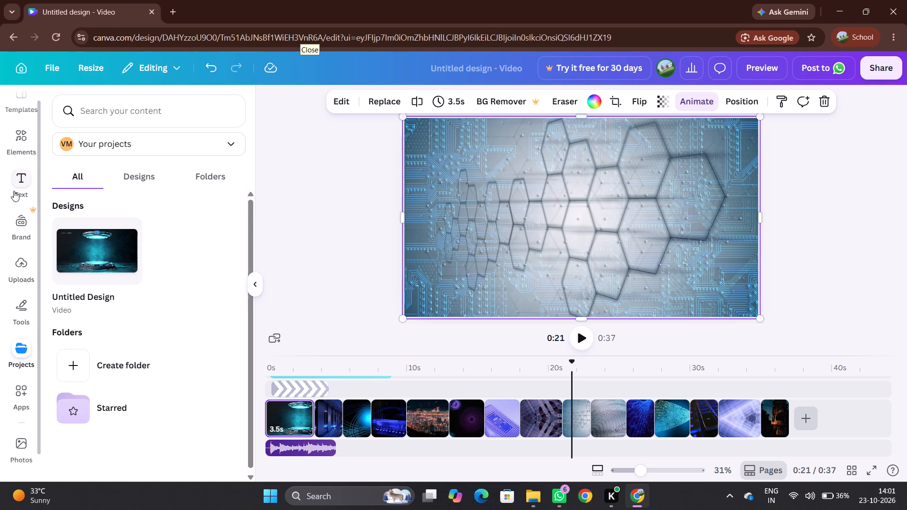
Browse the audio elements and try previewing the recommended tracks Background Music For Video Blogs and Krishna flute.
left_click(18, 150)
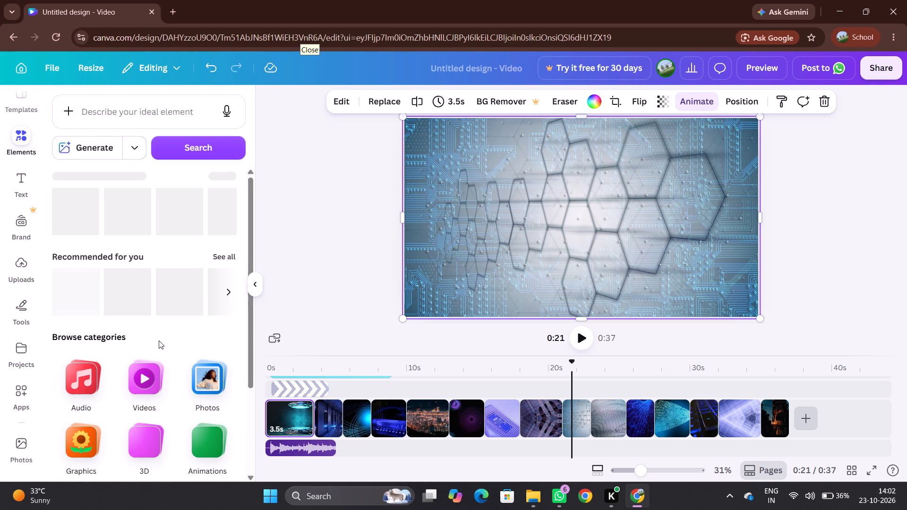
scroll(112, 376, "down", 2)
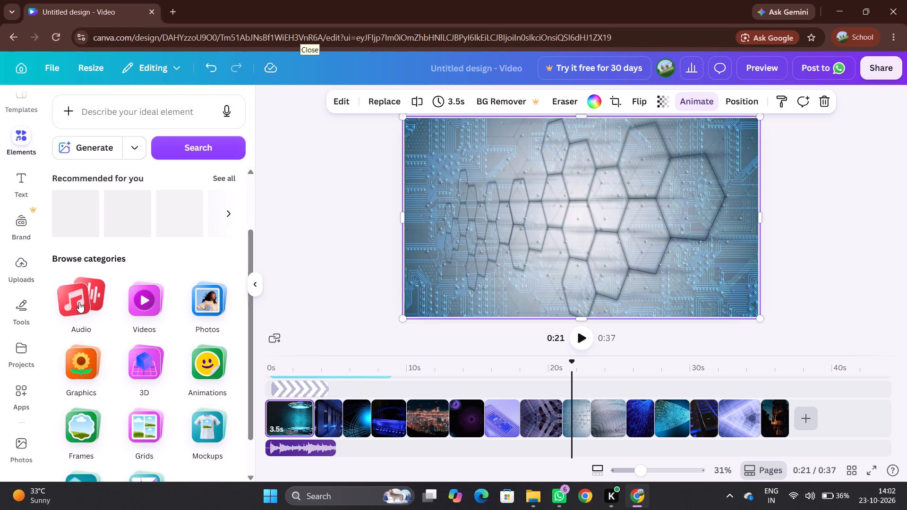
left_click(79, 302)
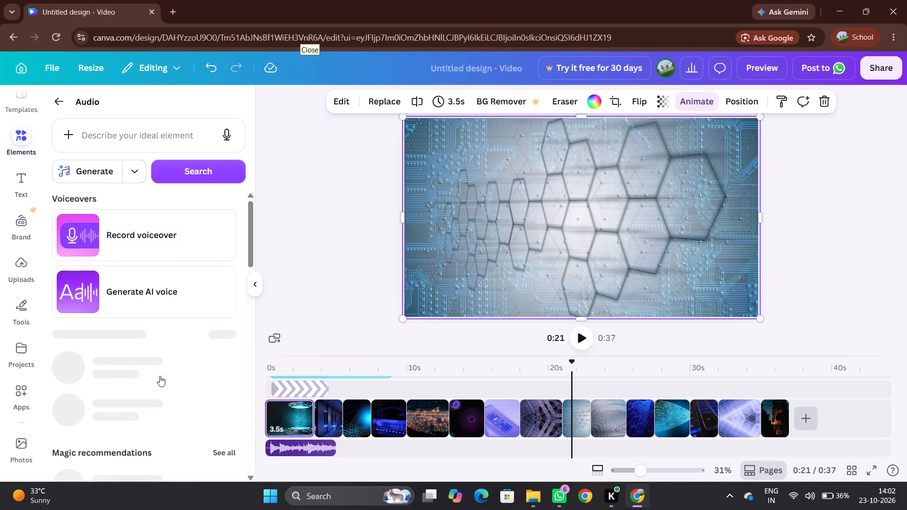
scroll(160, 376, "down", 3)
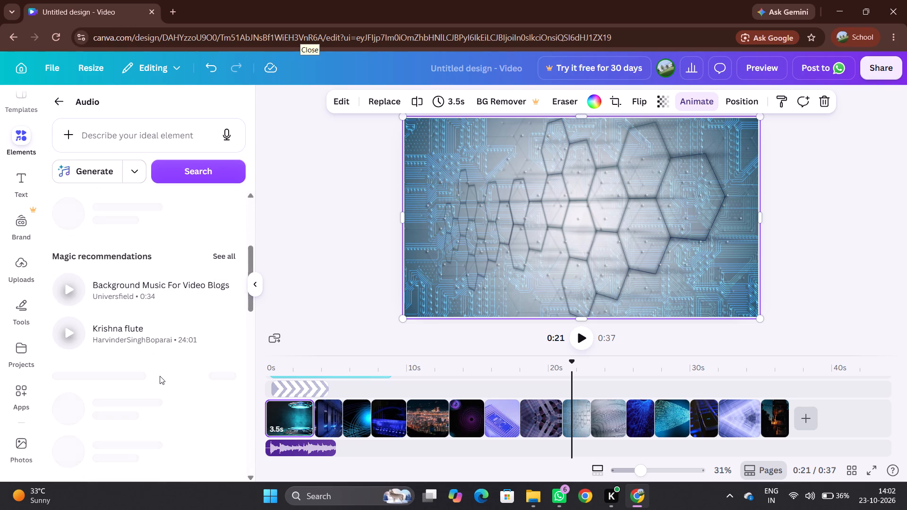
scroll(160, 376, "down", 1)
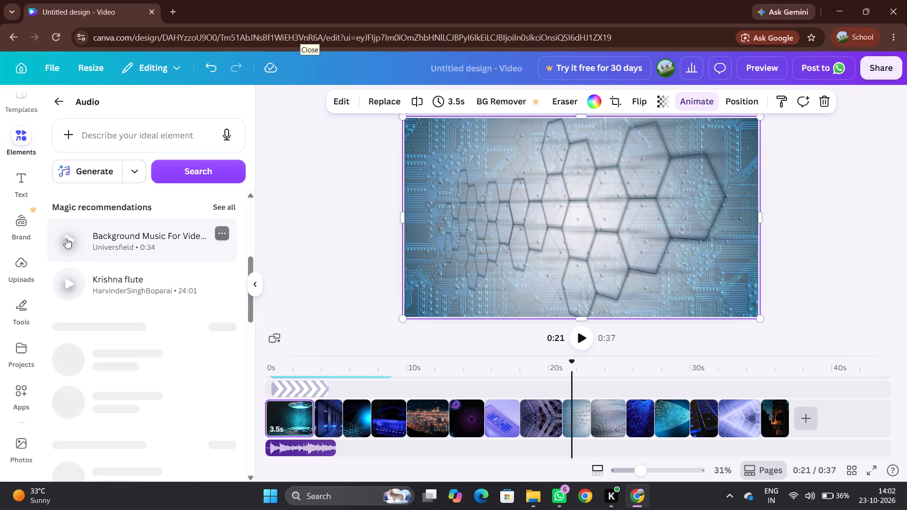
left_click(66, 238)
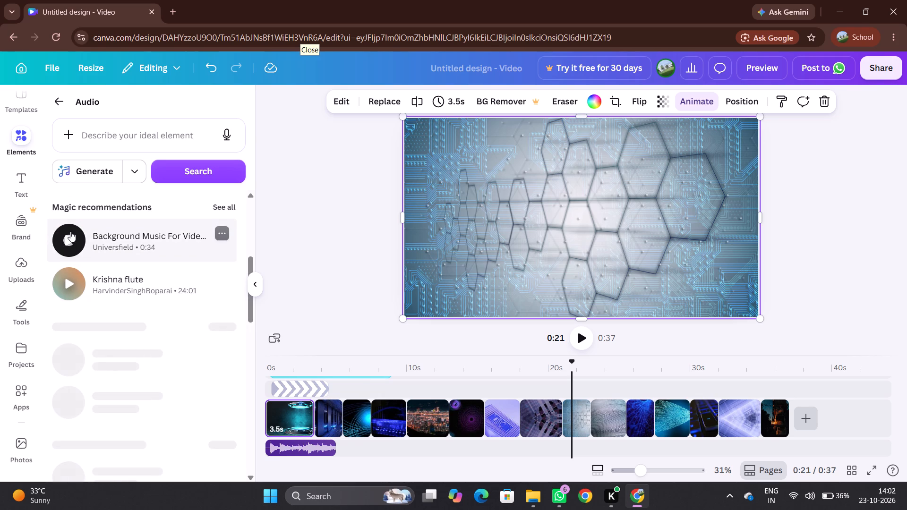
left_click(66, 243)
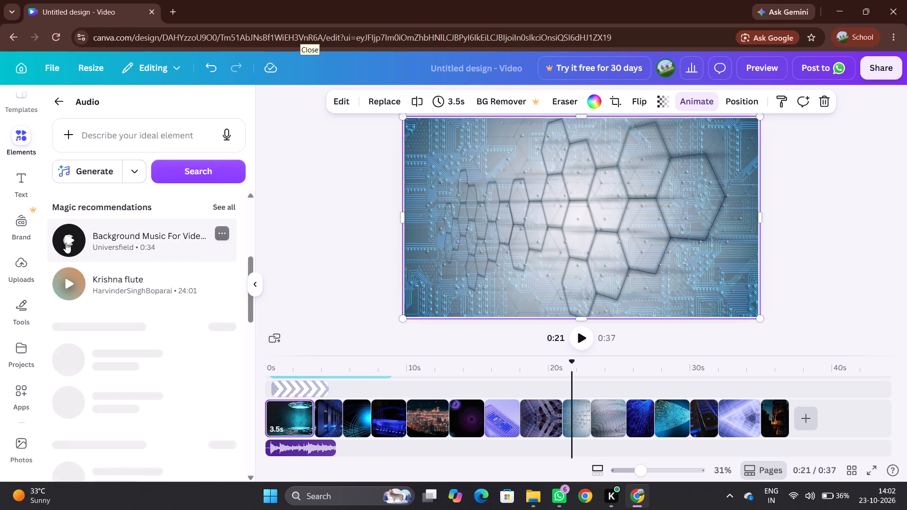
left_click(66, 236)
left_click(69, 280)
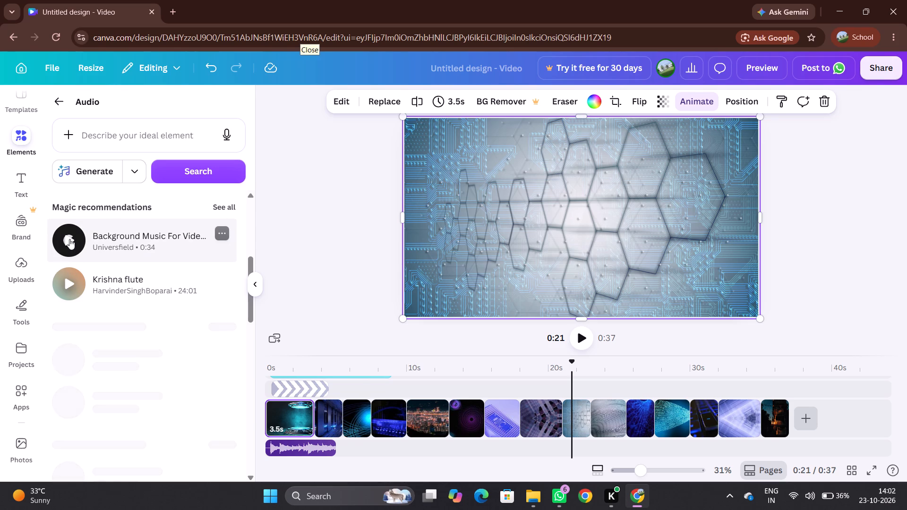
left_click(69, 239)
scroll(69, 239, "down", 3)
scroll(69, 239, "up", 4)
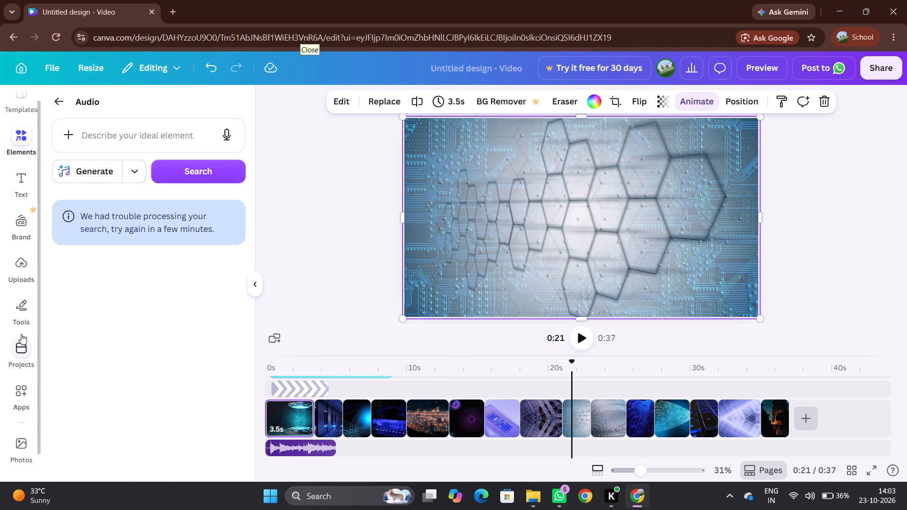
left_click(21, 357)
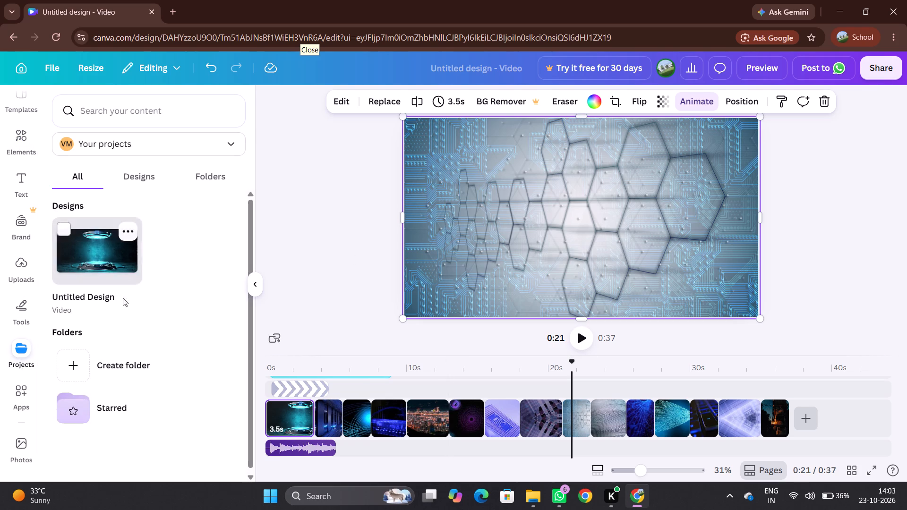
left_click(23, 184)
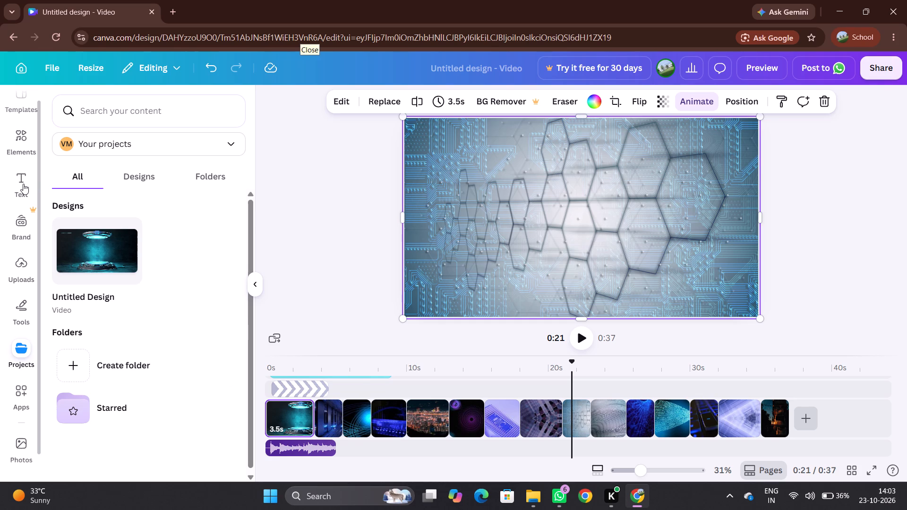
Reload the audio elements and browse the recommended and mood-based music categories for a background track.
left_click(22, 145)
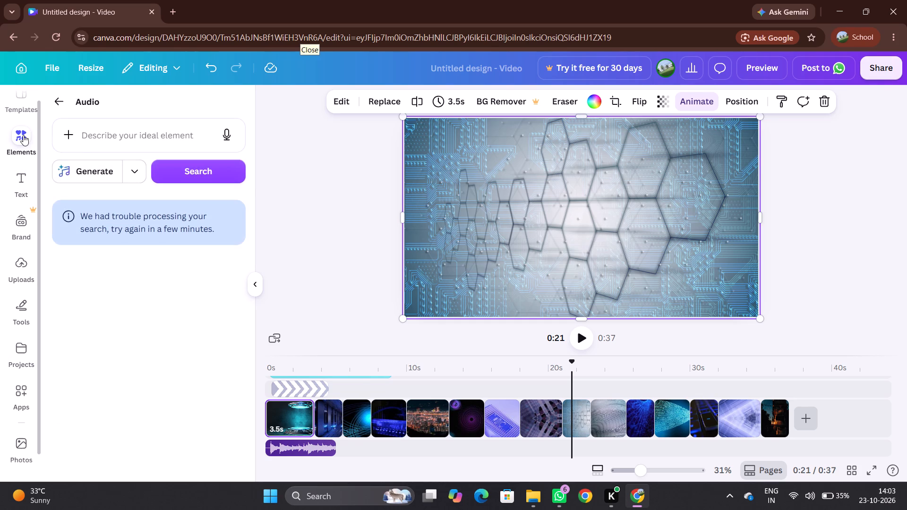
left_click(23, 135)
left_click(15, 148)
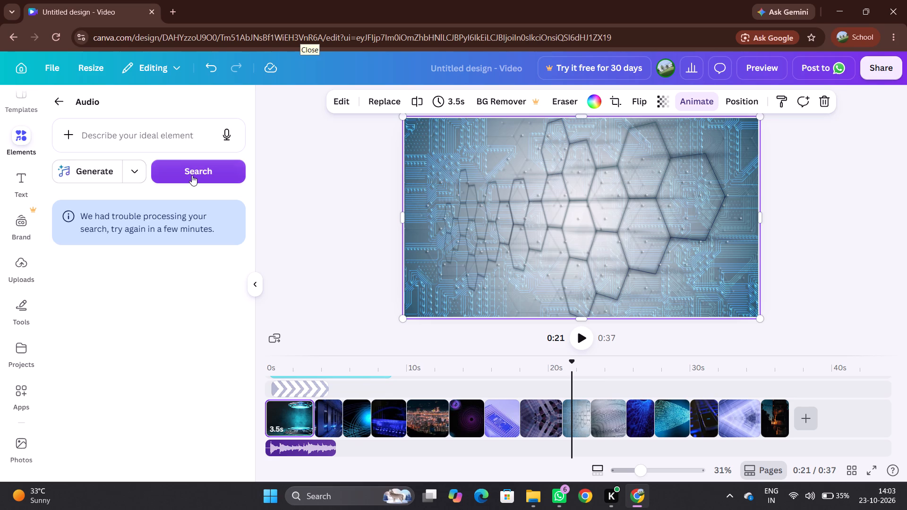
left_click(192, 175)
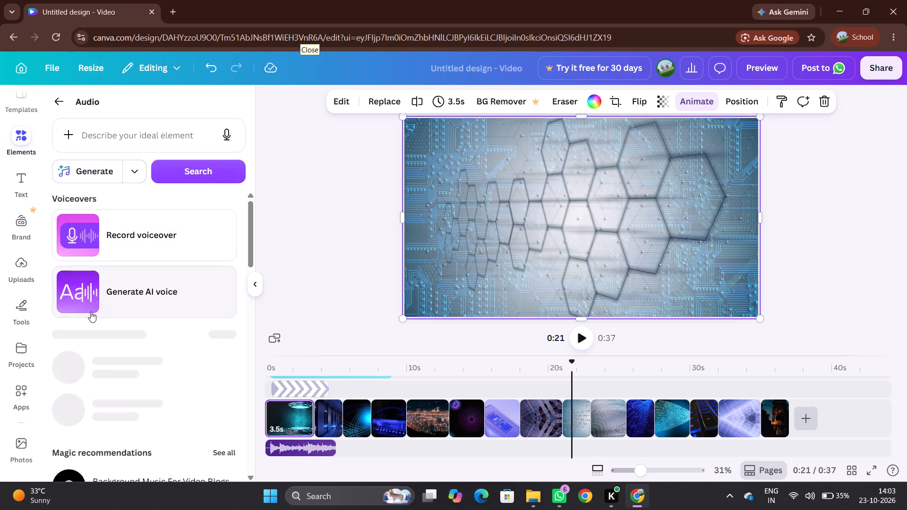
scroll(91, 312, "down", 4)
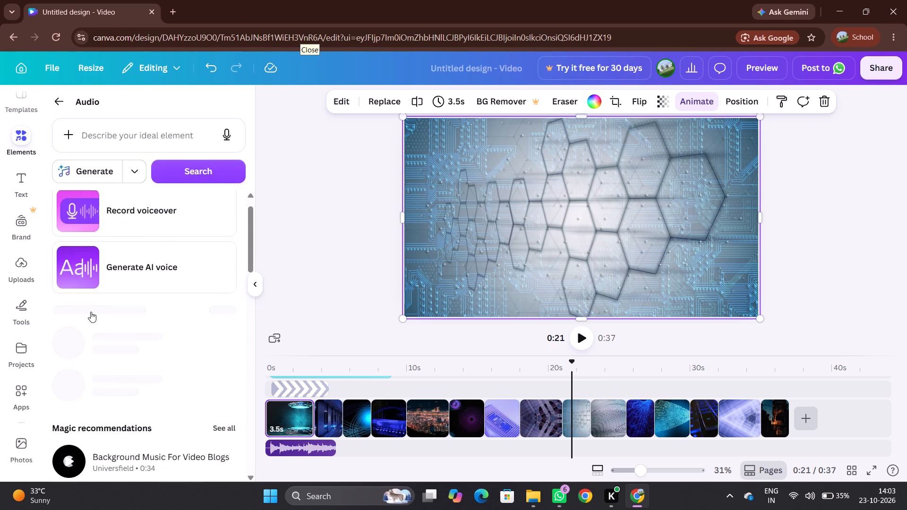
scroll(91, 312, "down", 1)
scroll(91, 312, "up", 1)
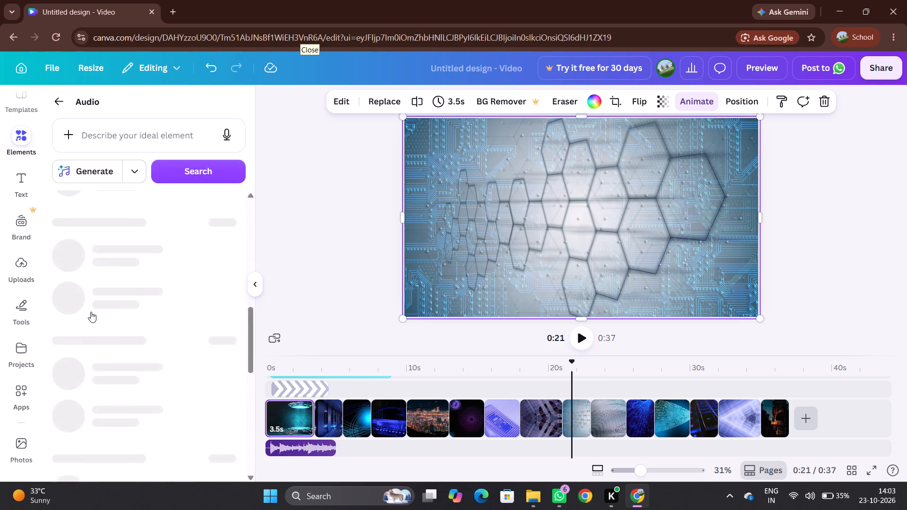
scroll(91, 312, "up", 1)
scroll(108, 392, "down", 3)
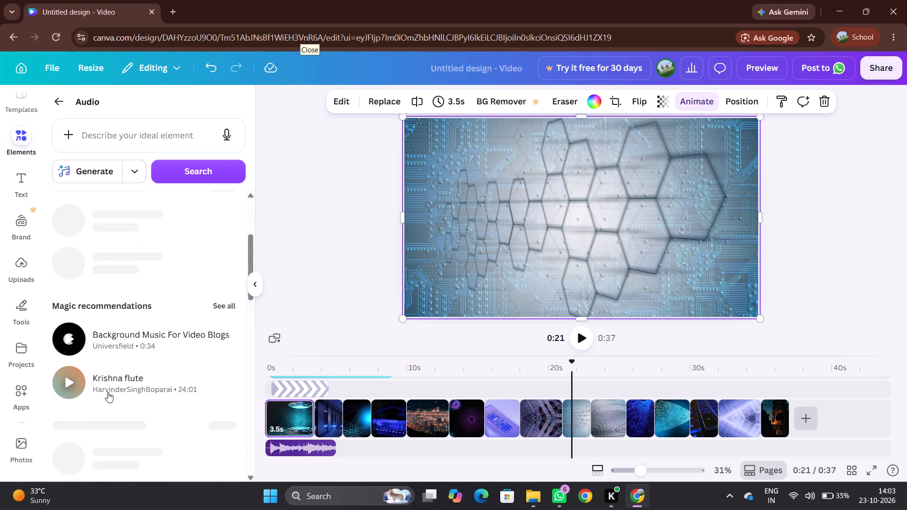
scroll(108, 392, "down", 2)
scroll(108, 392, "right", 1)
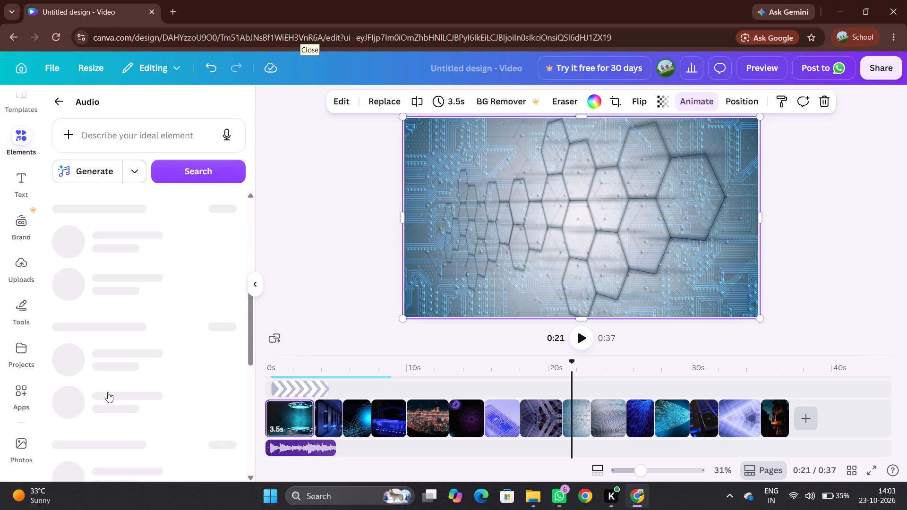
scroll(107, 292, "up", 2)
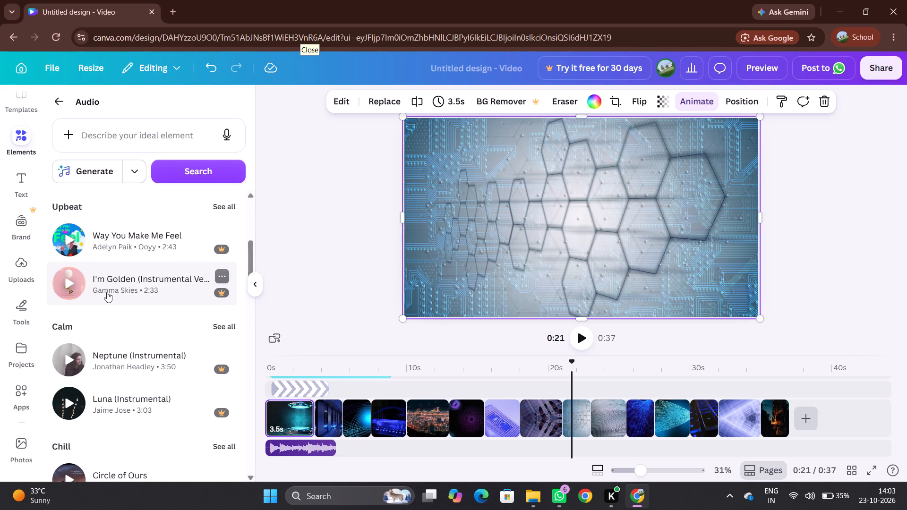
Preview the Upbeat tracks Way You Make Me Feel and I'm Golden (Instrumental Version) as background music candidates.
left_click(66, 242)
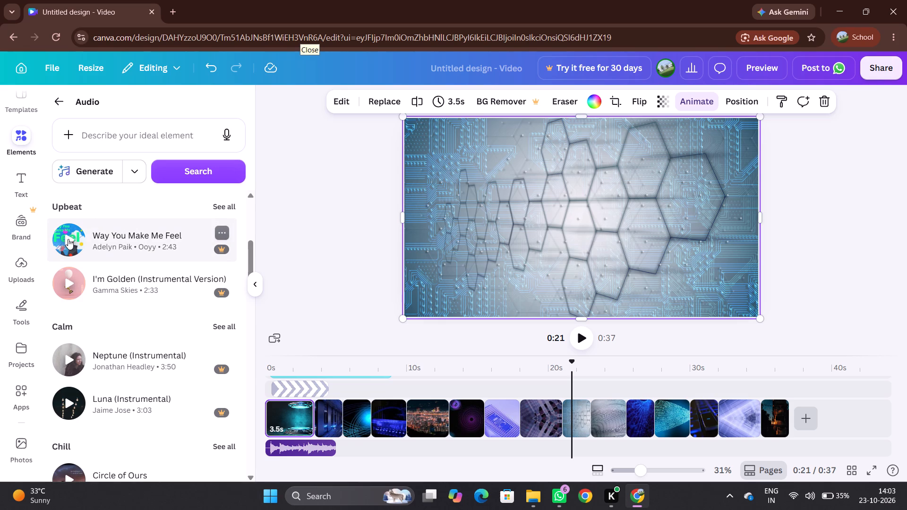
left_click(68, 239)
left_click(68, 239)
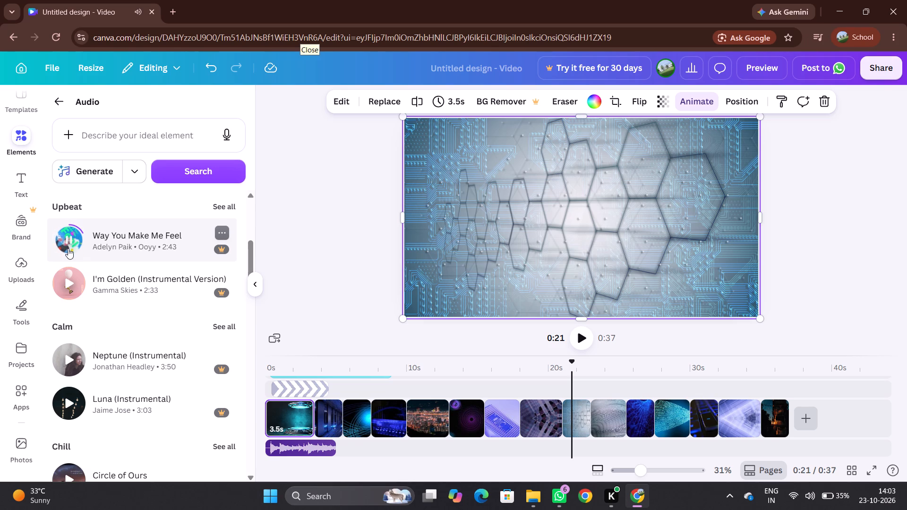
left_click(68, 240)
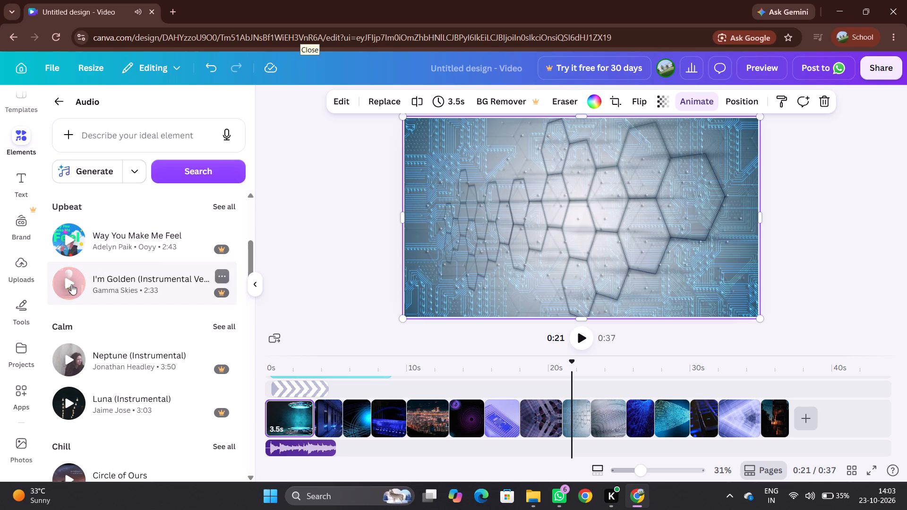
left_click(68, 286)
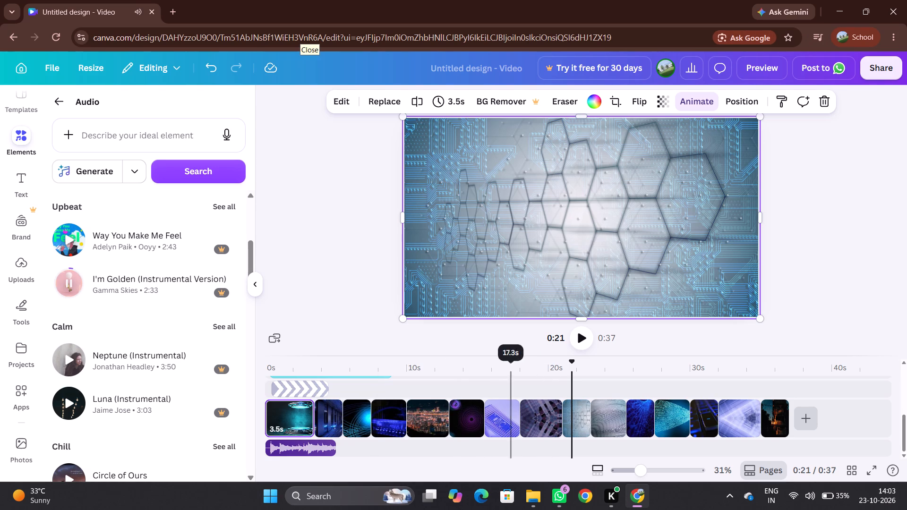
left_click(215, 391)
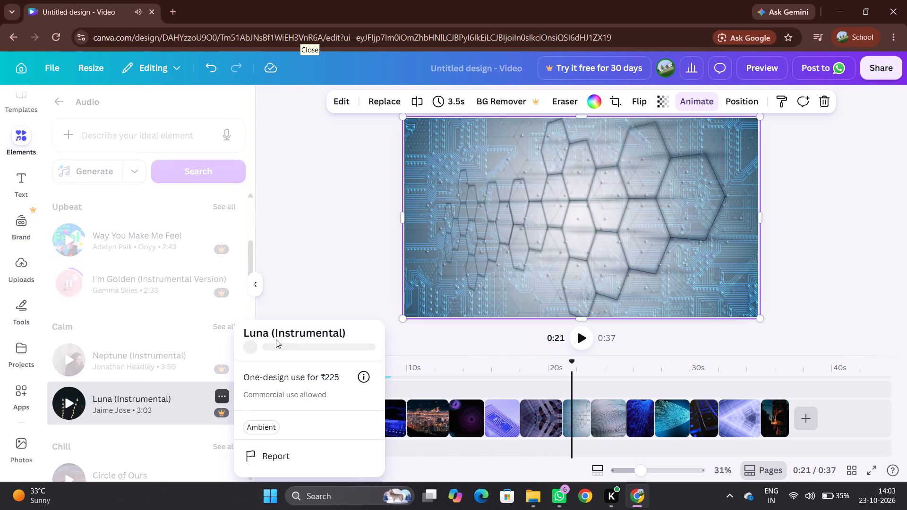
left_click(290, 249)
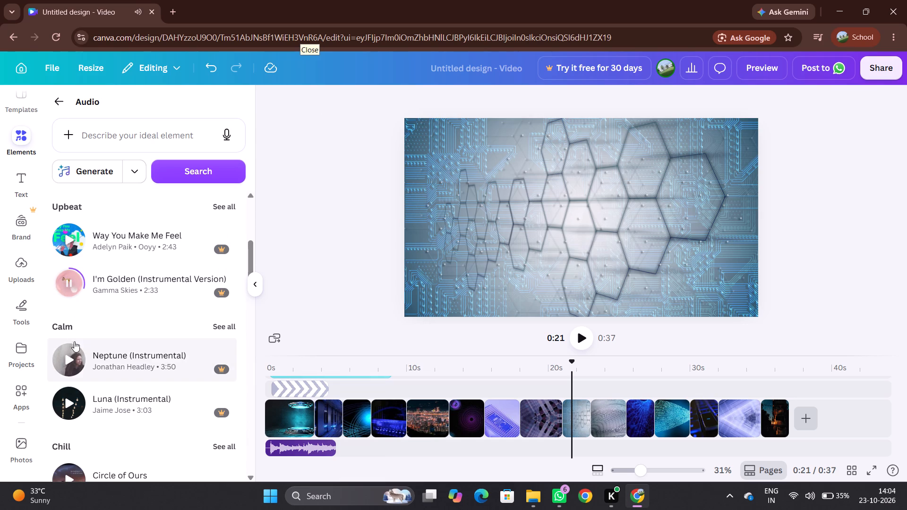
Preview the Calm track Neptune (Instrumental) and the Chill track Circle of Ours, with the playhead moved to the video's start.
left_click(68, 359)
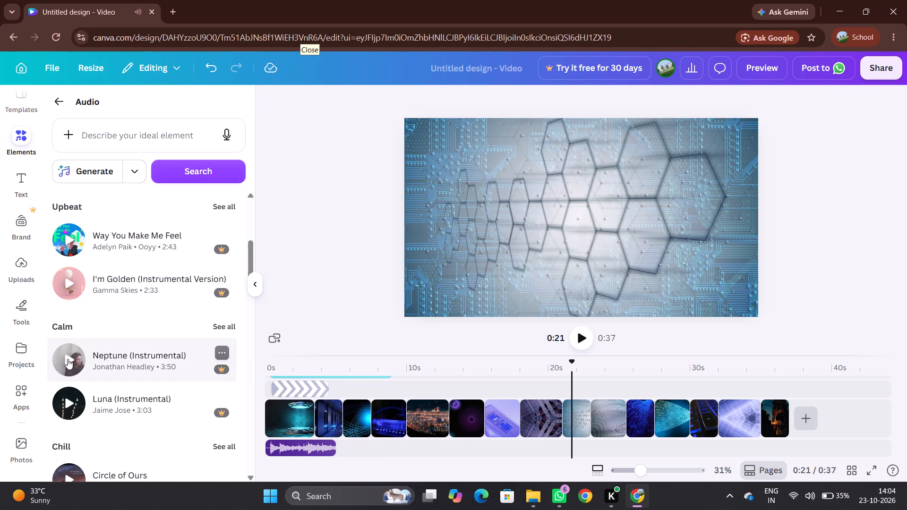
left_click(68, 359)
scroll(72, 405, "down", 2)
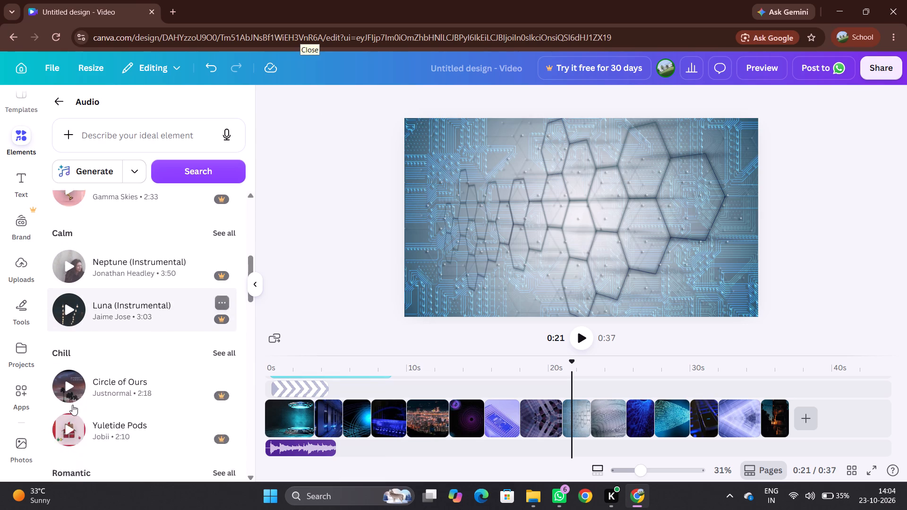
scroll(72, 405, "down", 1)
left_click(63, 345)
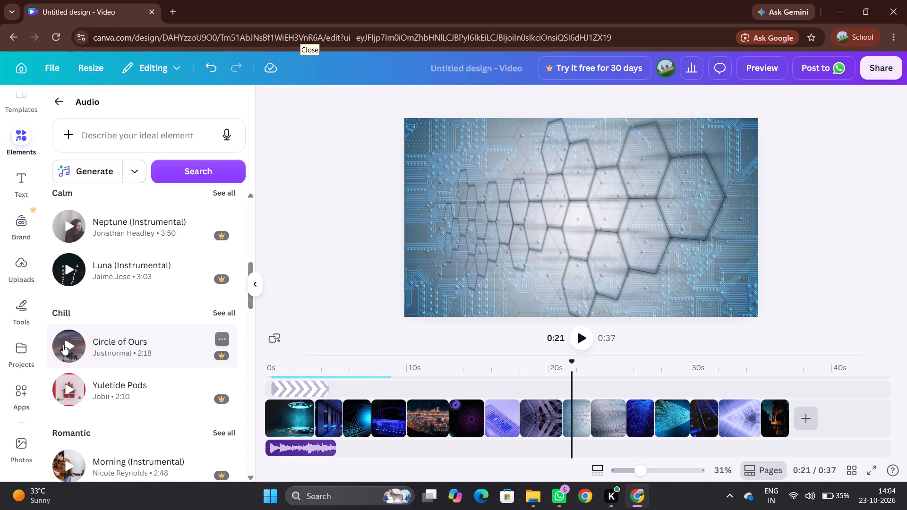
left_click(67, 345)
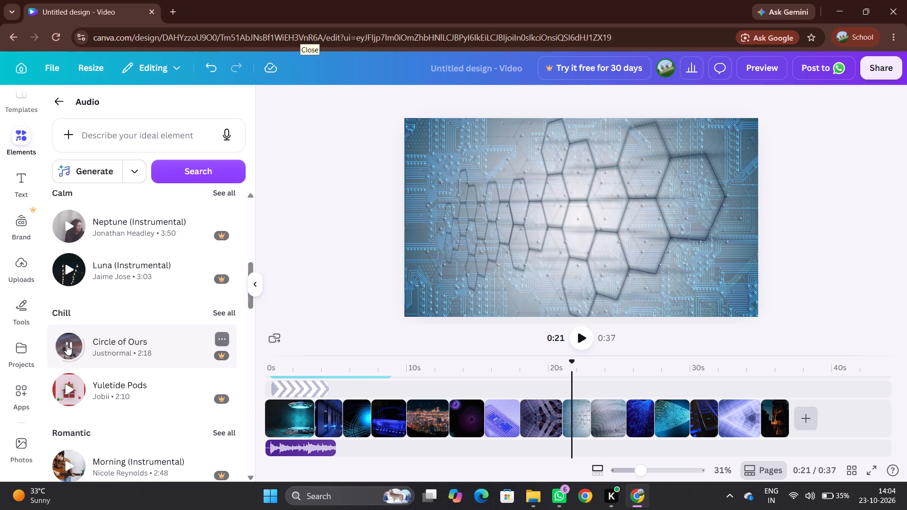
left_click(67, 345)
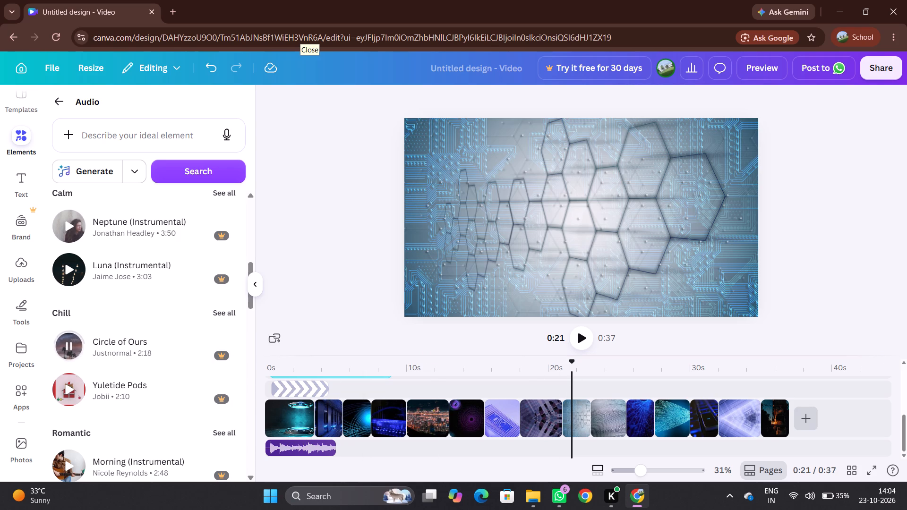
left_click(273, 372)
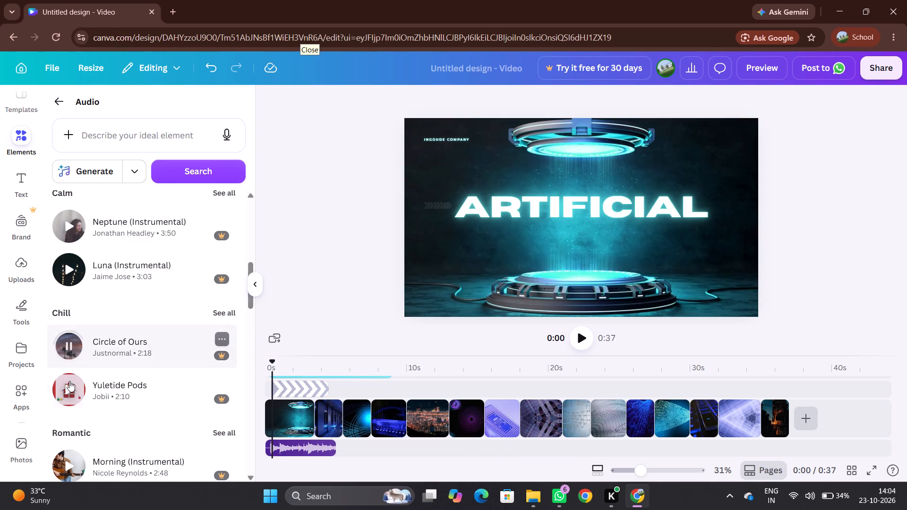
left_click(68, 348)
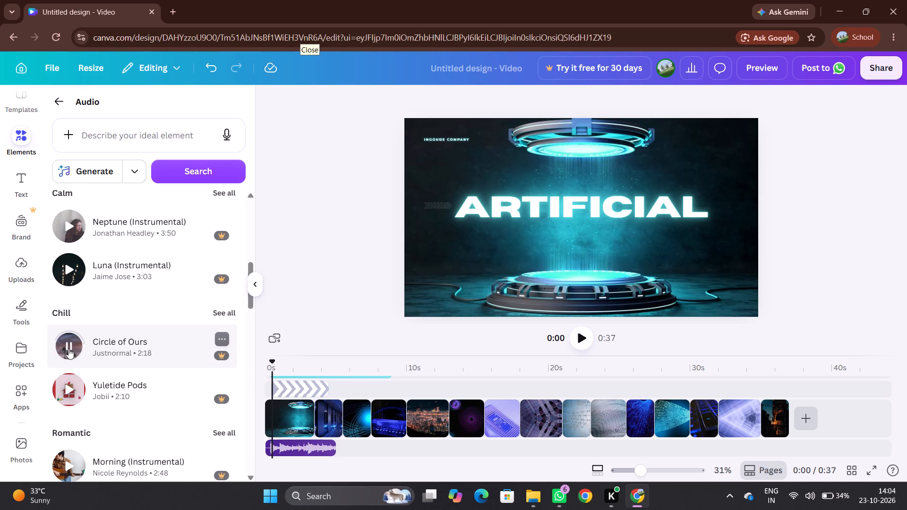
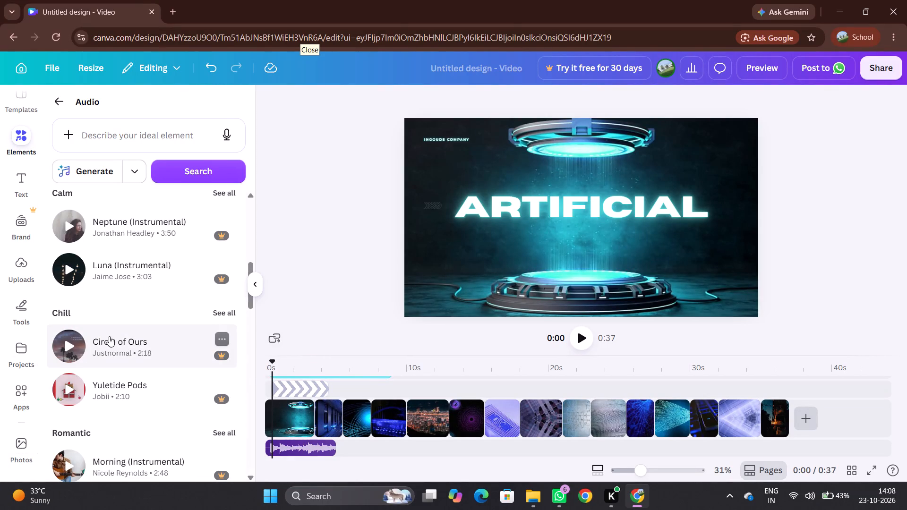
Preview the Chill tracks Circle of Ours and Yuletide Pods as background music candidates.
left_click(66, 344)
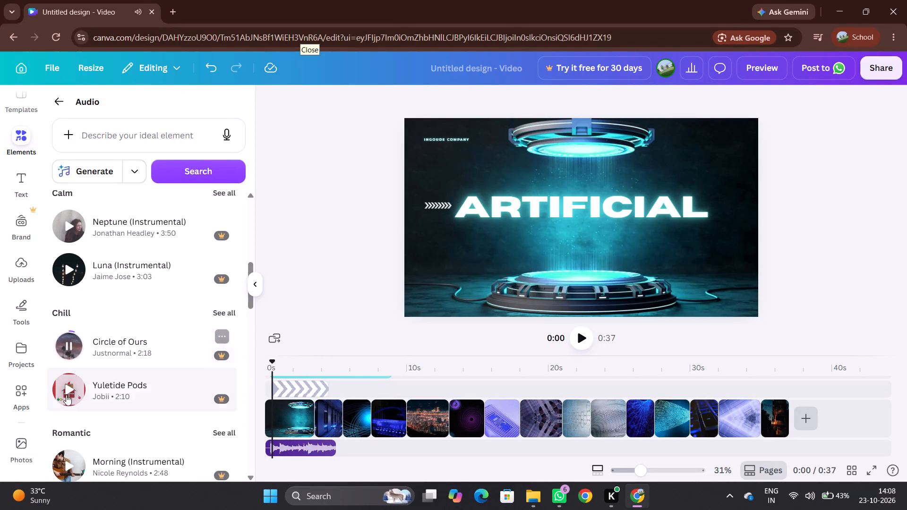
left_click(66, 390)
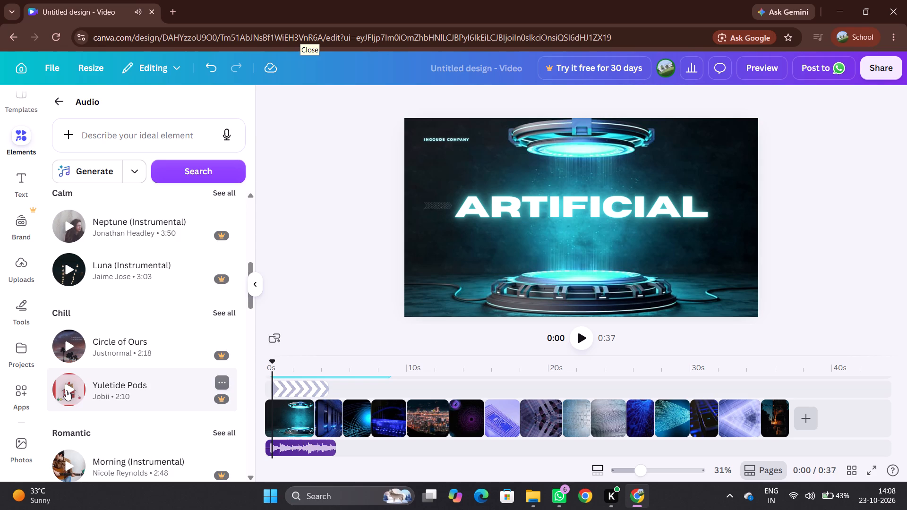
scroll(66, 390, "down", 1)
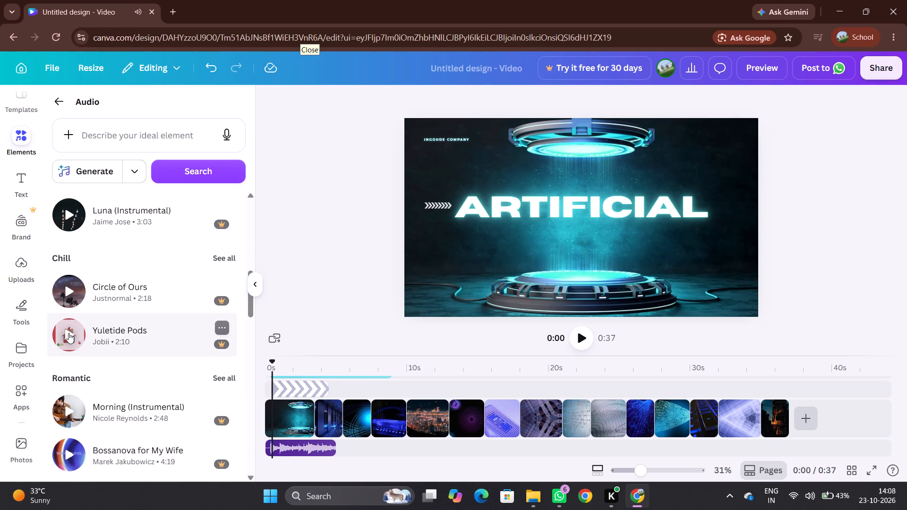
left_click(68, 333)
left_click(68, 333)
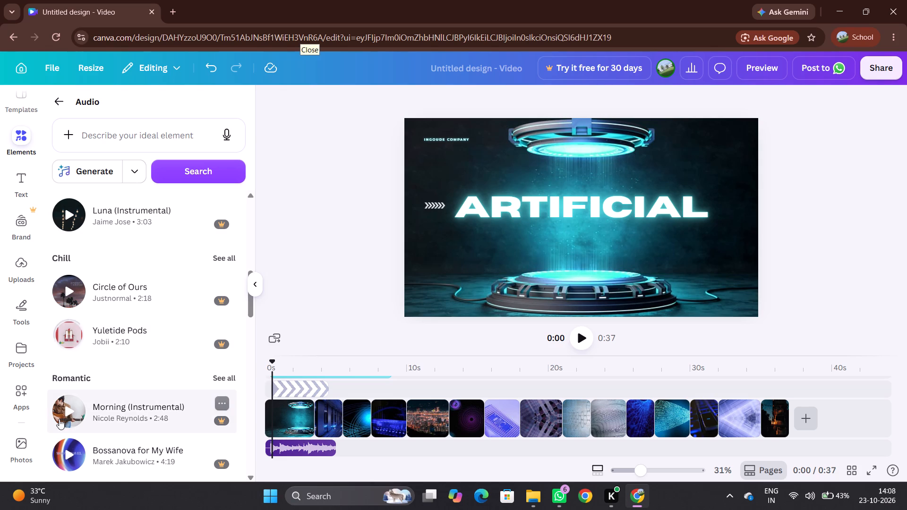
Preview the Corporate track Standing Up! and the Advertising tracks Funky Flat and Coolin' as background music candidates.
scroll(139, 386, "down", 3)
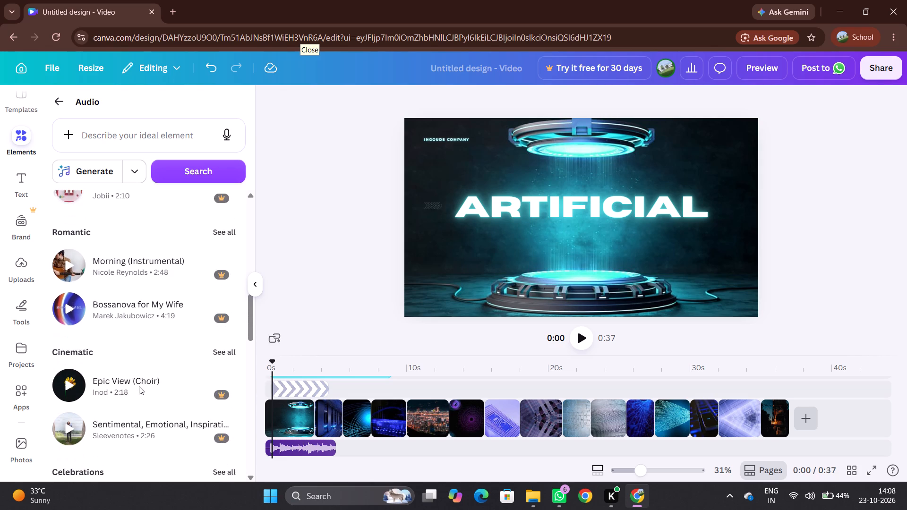
scroll(139, 386, "down", 3)
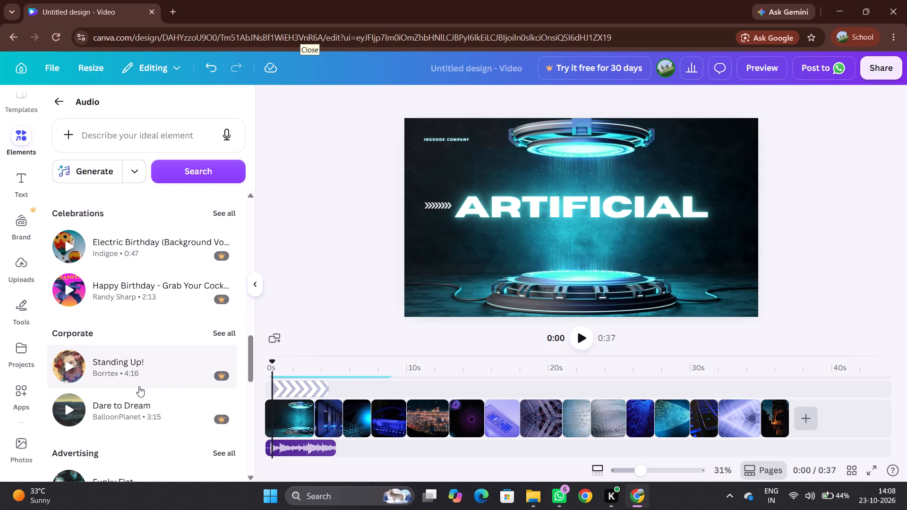
scroll(139, 386, "down", 2)
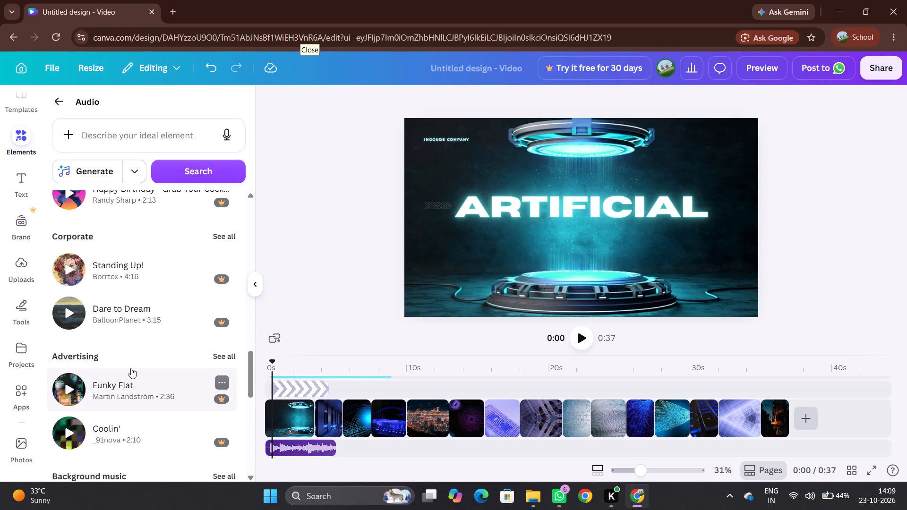
left_click(67, 268)
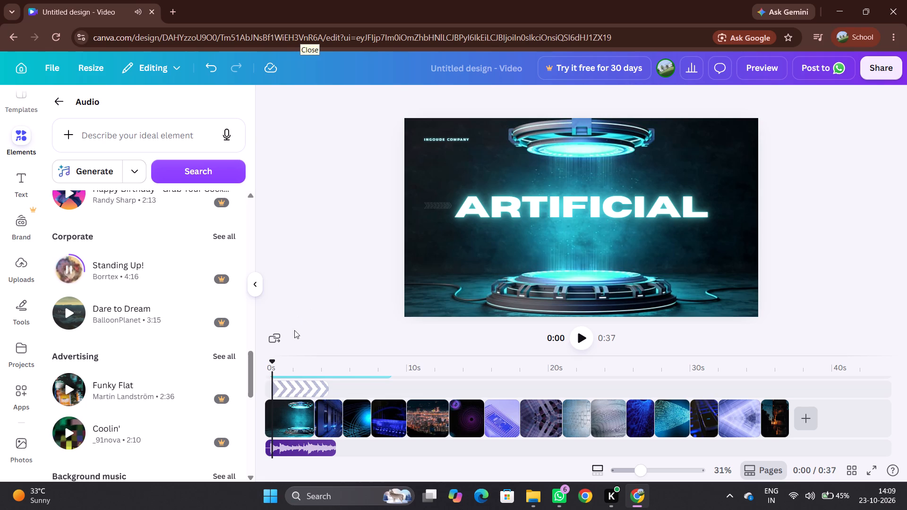
left_click(67, 390)
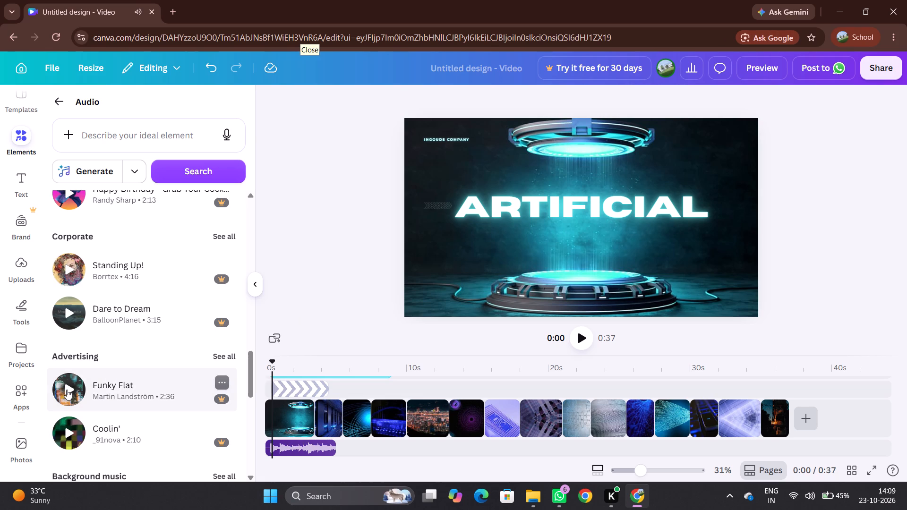
scroll(98, 396, "down", 3)
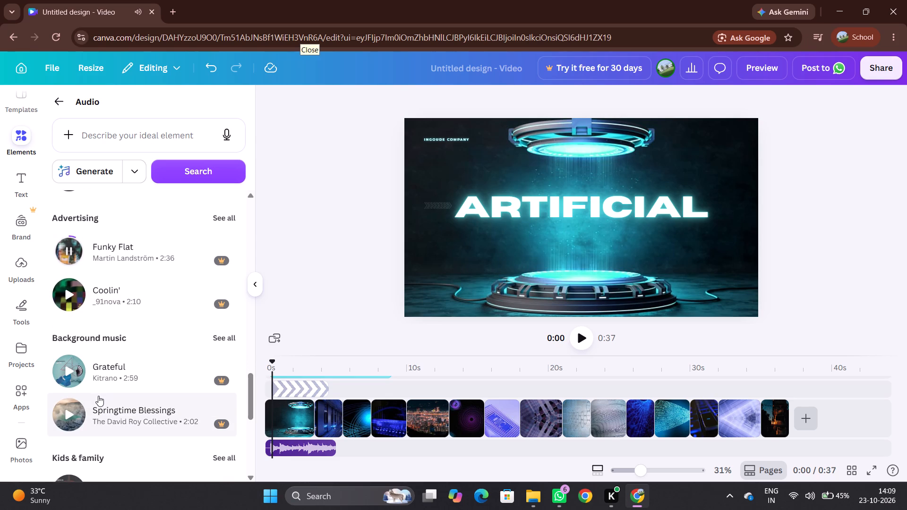
left_click(68, 294)
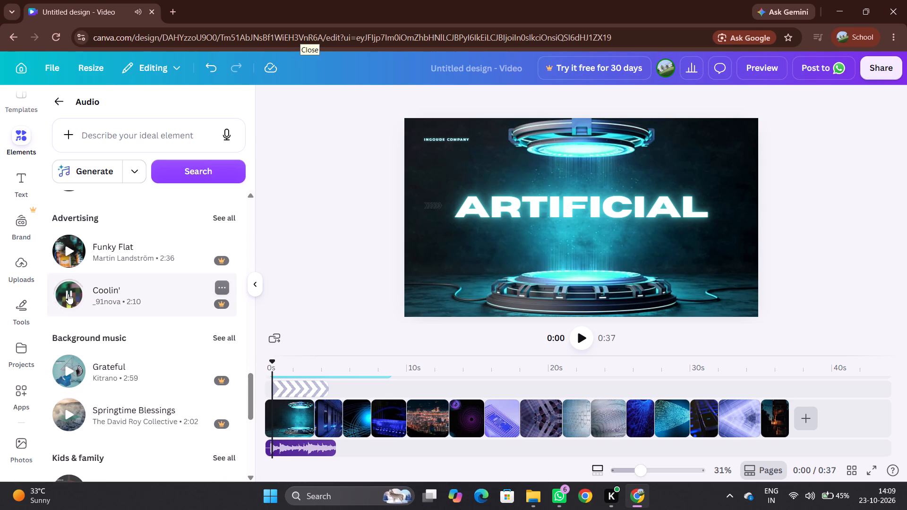
Preview the Workout & energy tracks Energy Up (Do Work) and Hit The Woah (Instrumental) as background music candidates.
scroll(68, 294, "down", 3)
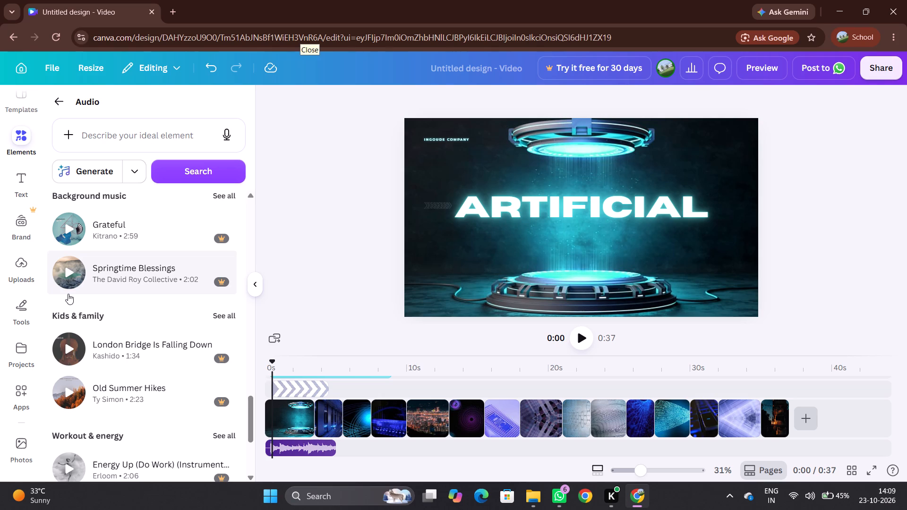
scroll(68, 294, "down", 1)
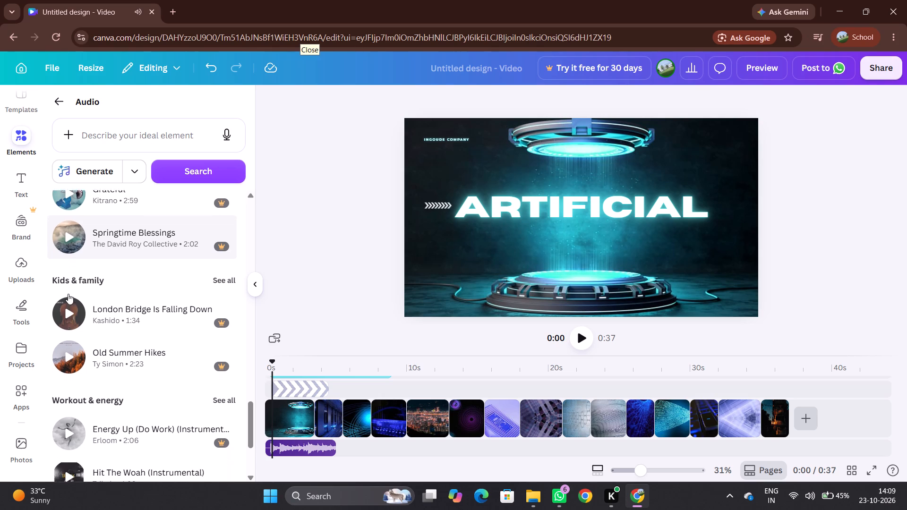
scroll(68, 294, "down", 3)
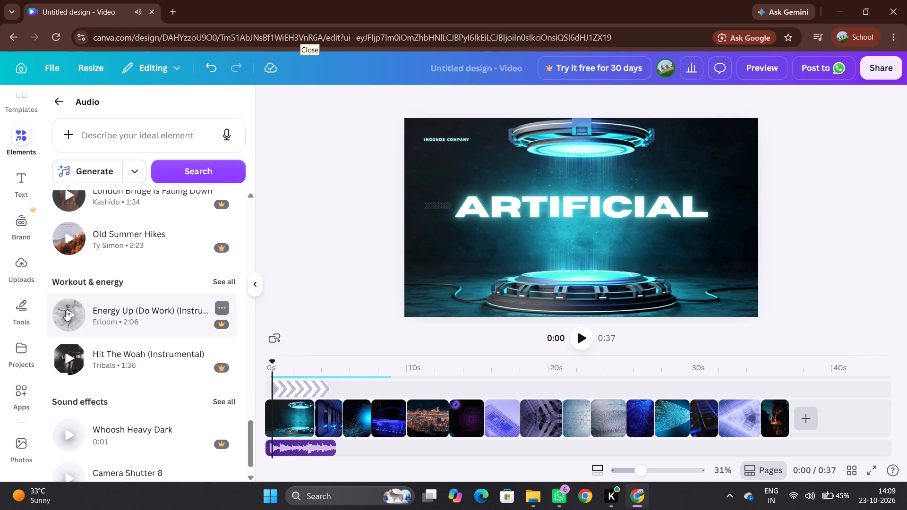
left_click(66, 314)
left_click(68, 359)
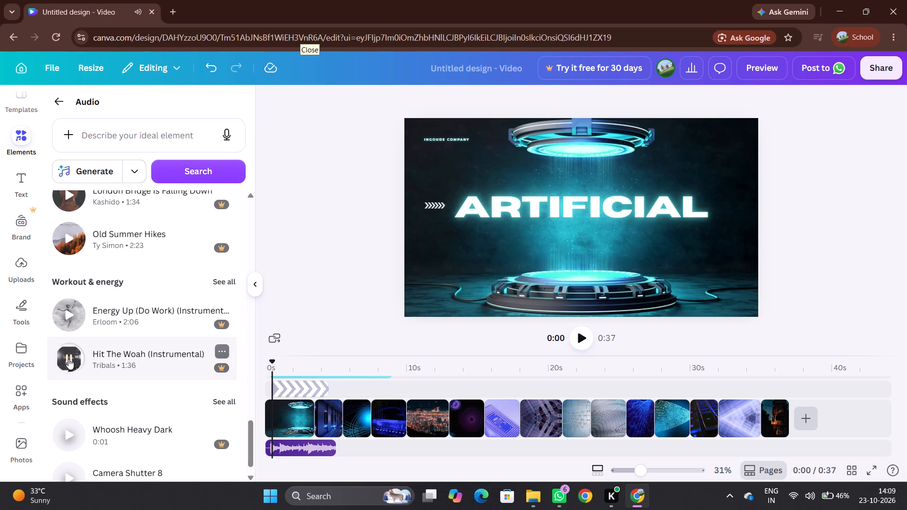
Preview the sound effects Whoosh Heavy Dark and Camera Shutter 8, and the Kids & family track Old Summer Hikes.
scroll(68, 359, "down", 3)
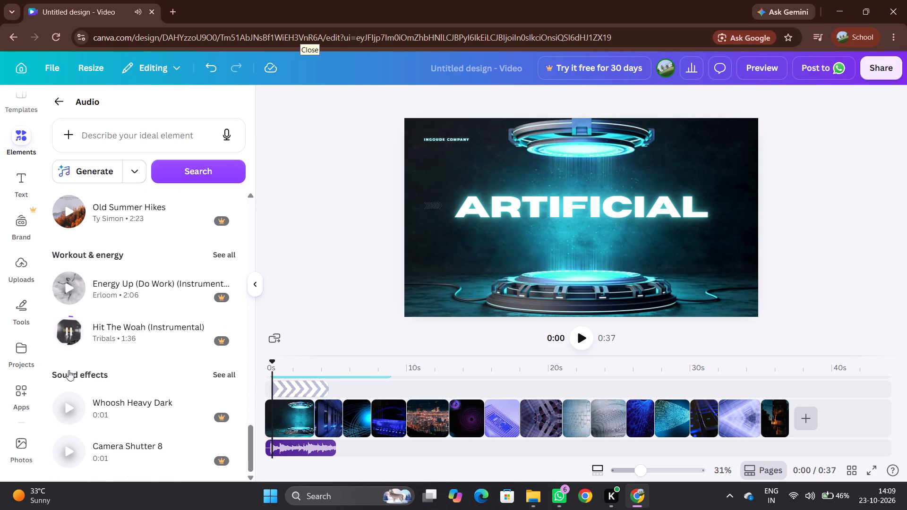
left_click(69, 408)
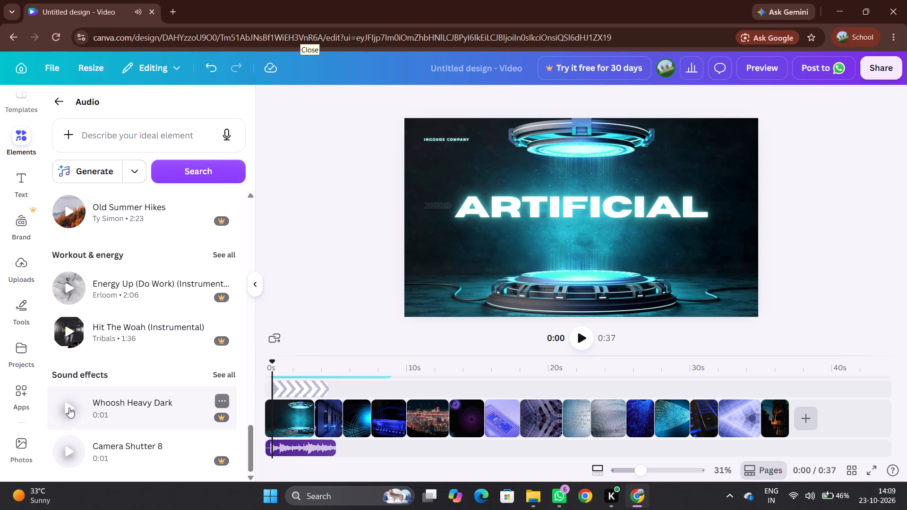
left_click(68, 451)
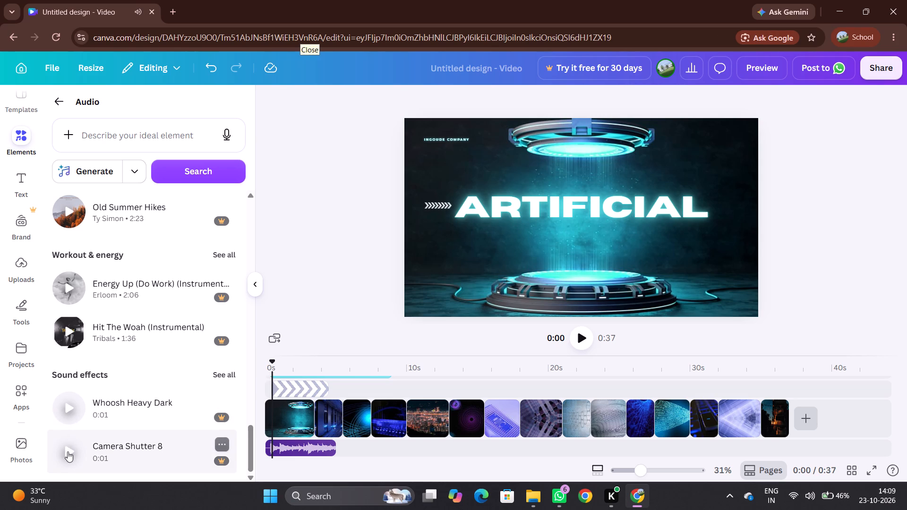
scroll(121, 198, "up", 2)
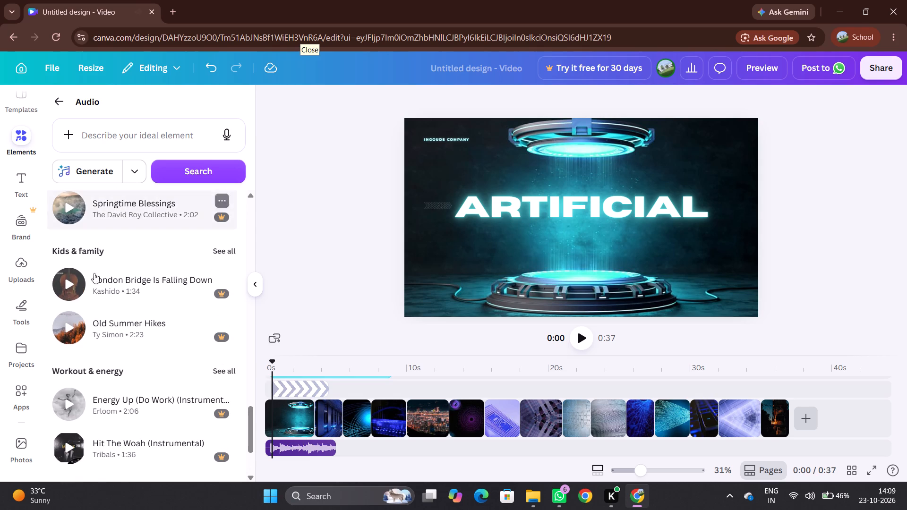
left_click(63, 327)
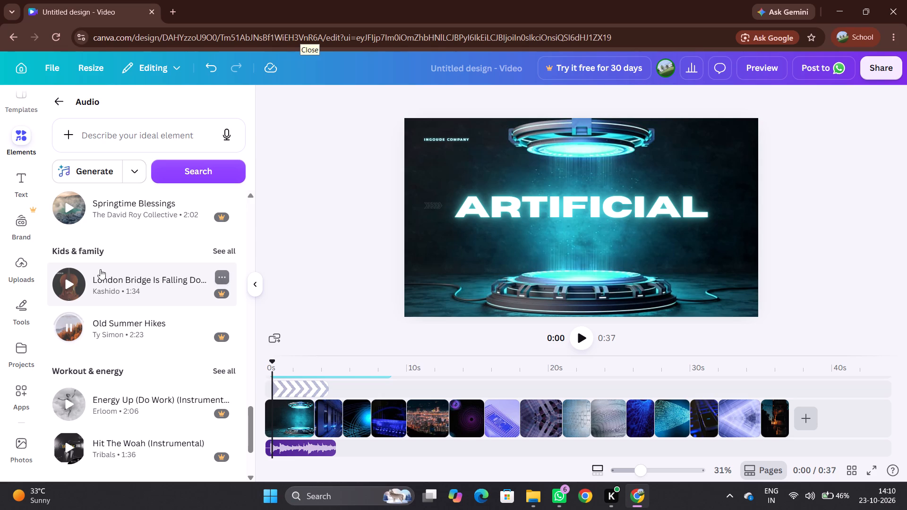
Preview the Corporate track Dare to Dream and play it alongside the video from the start to judge the match.
scroll(100, 269, "up", 6)
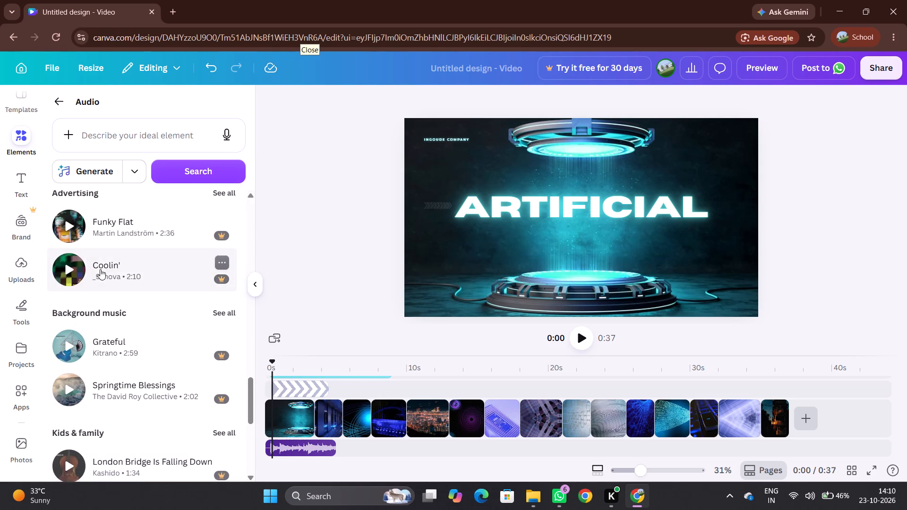
scroll(100, 269, "up", 4)
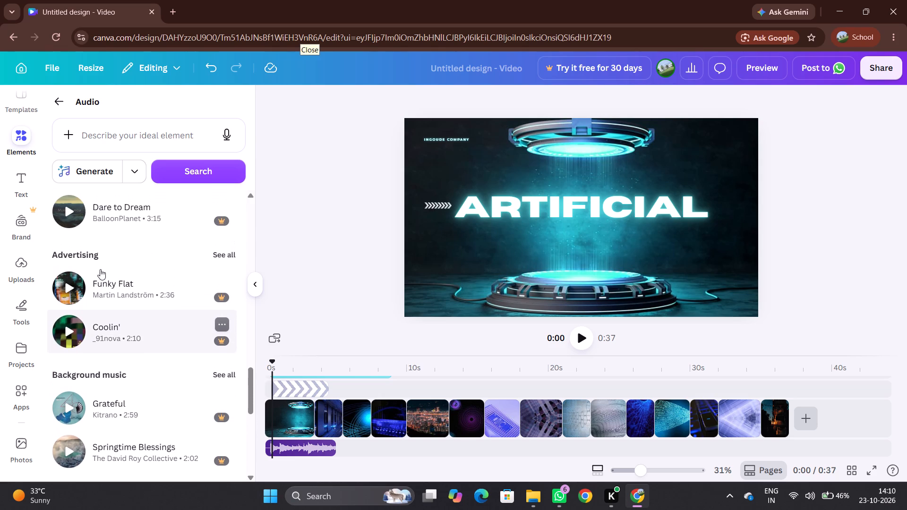
scroll(100, 269, "up", 2)
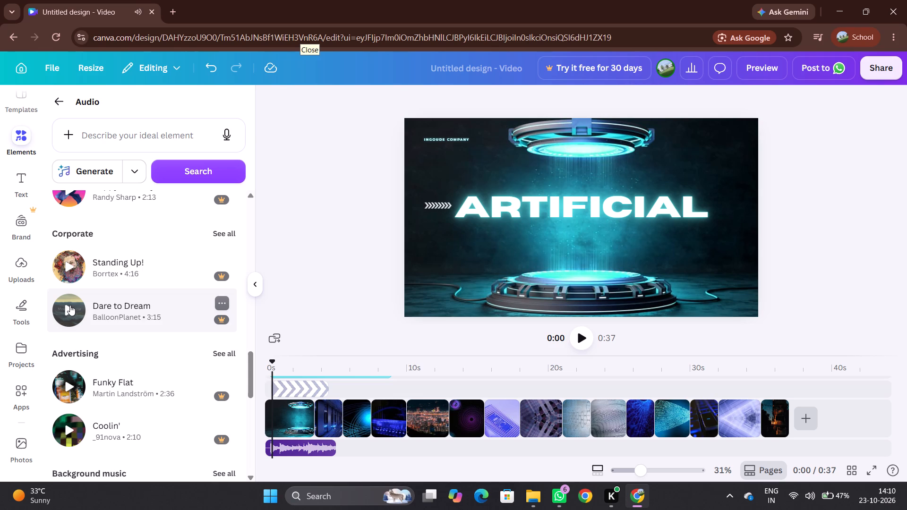
left_click(70, 305)
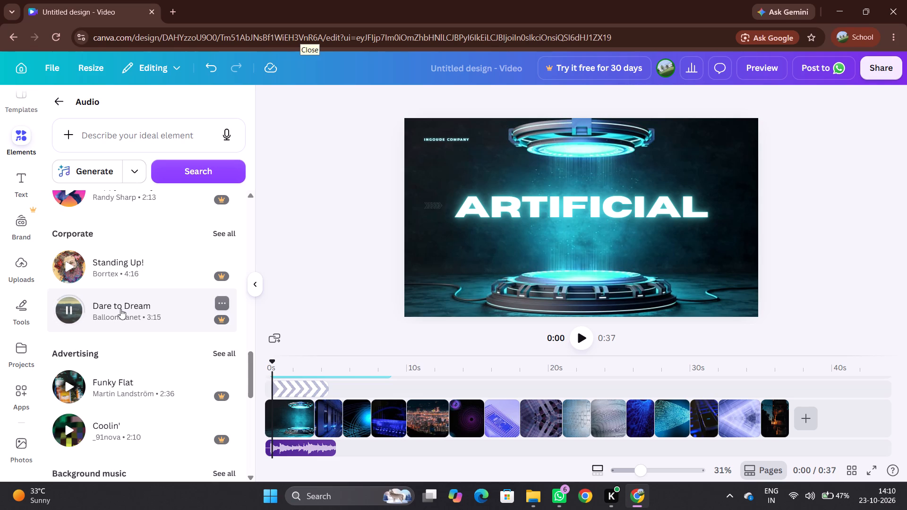
left_click(582, 340)
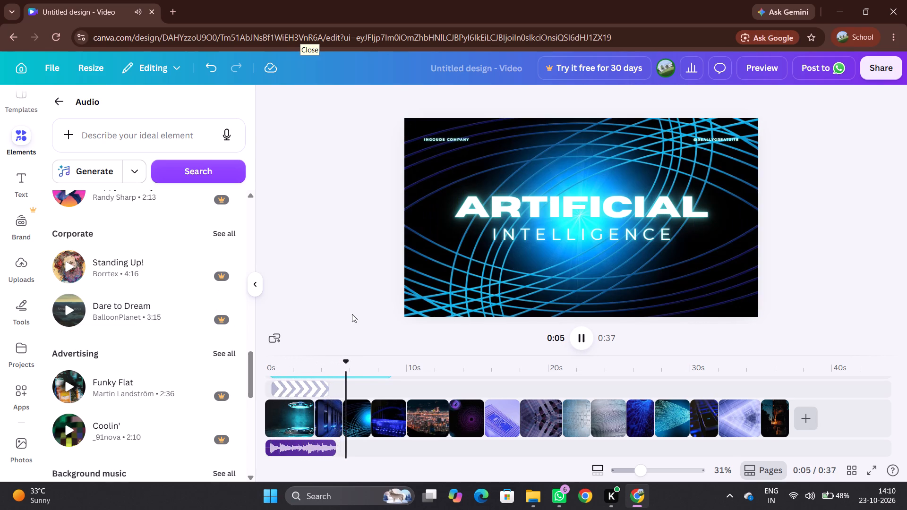
left_click(66, 312)
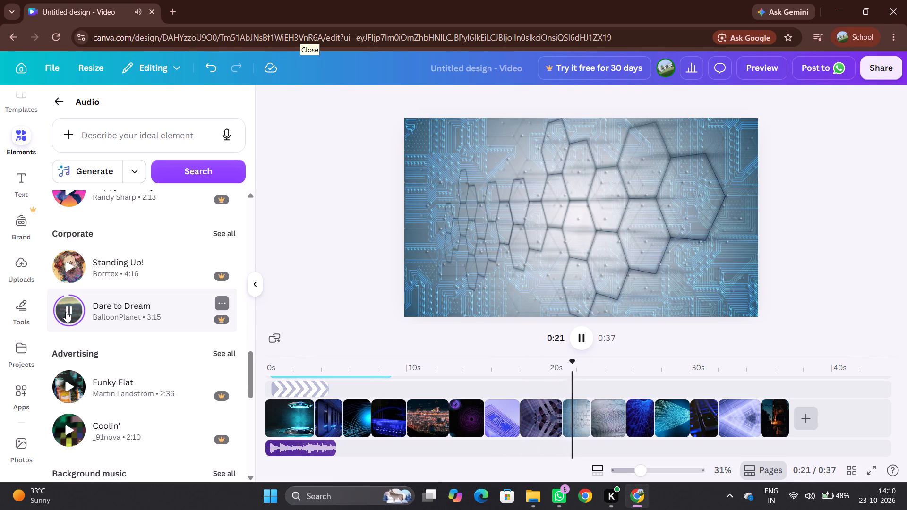
Return to the Magic recommendations and preview Background Music For Video Blogs and Krishna flute again.
scroll(66, 312, "up", 3)
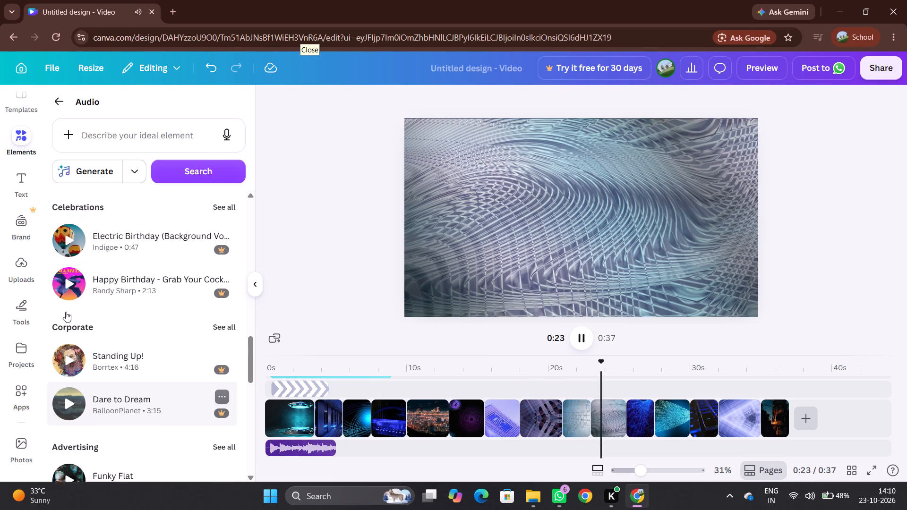
scroll(66, 312, "up", 5)
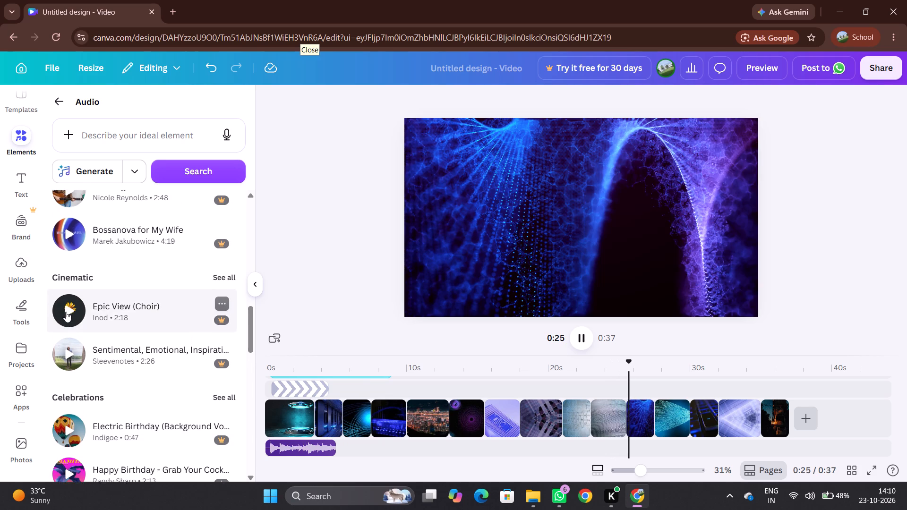
scroll(66, 312, "up", 2)
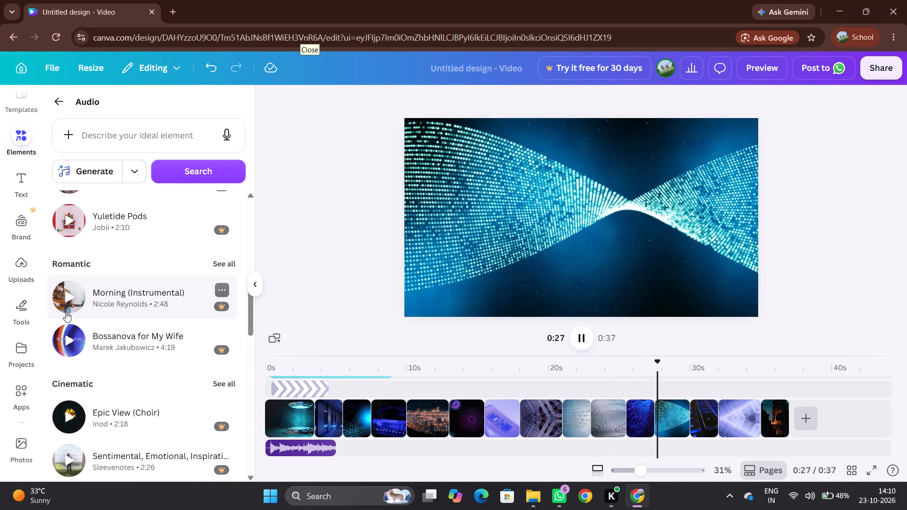
scroll(66, 312, "up", 6)
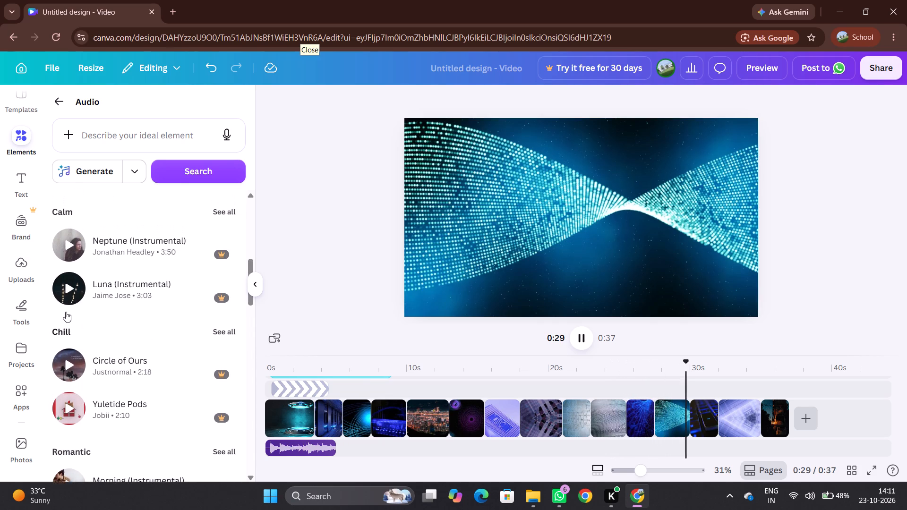
scroll(66, 312, "up", 1)
scroll(102, 275, "up", 9)
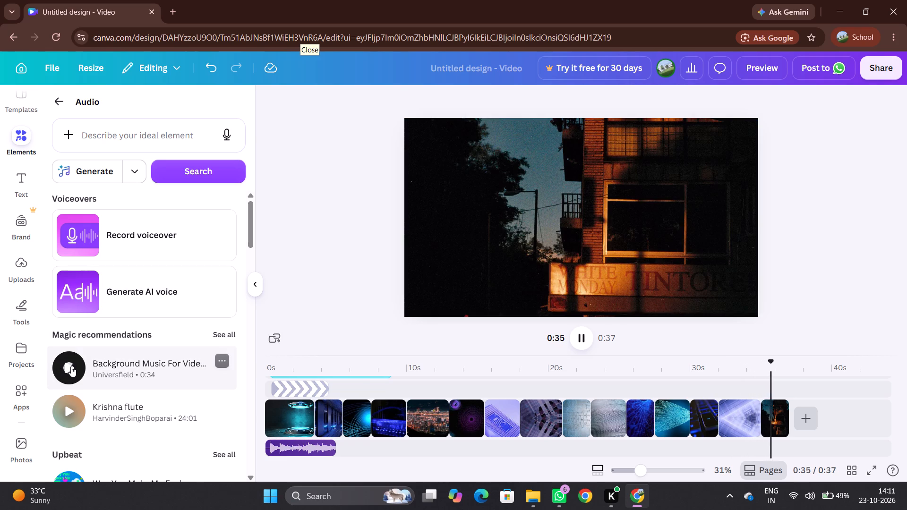
left_click(71, 366)
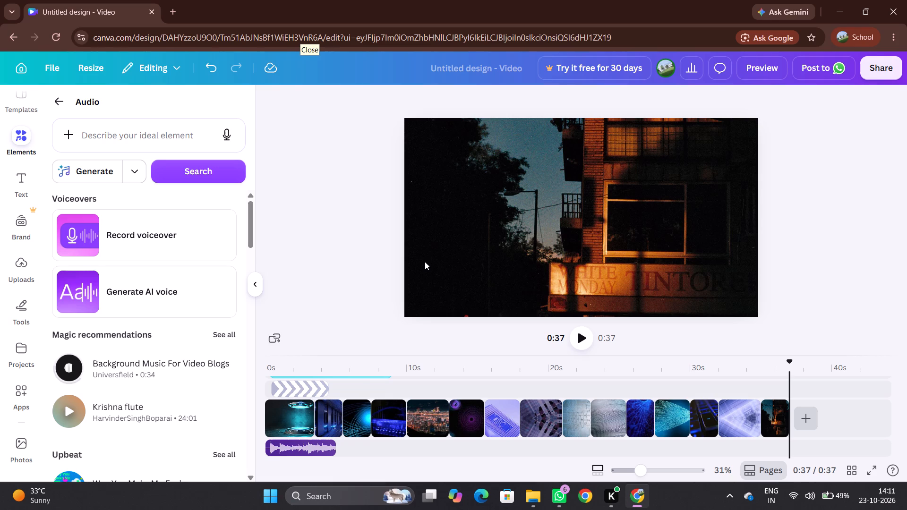
scroll(158, 411, "down", 2)
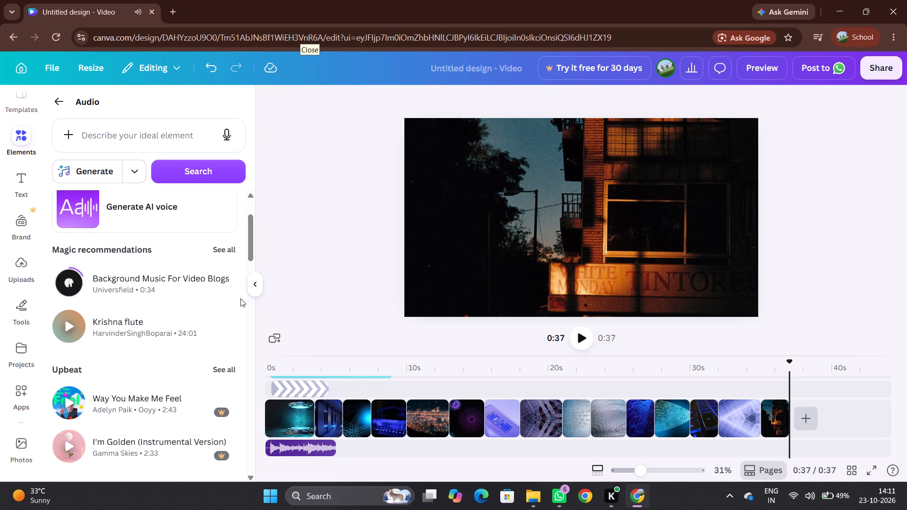
left_click(68, 325)
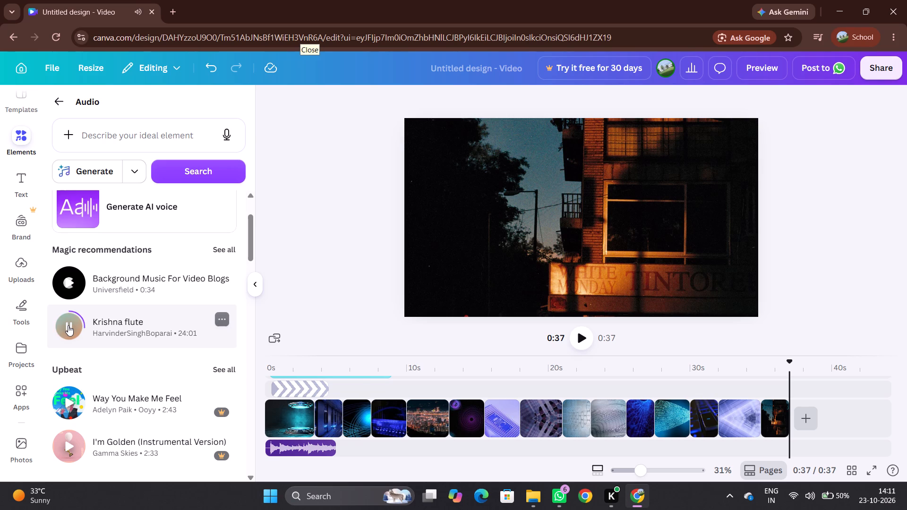
Preview more background music candidates: I'm Golden (Instrumental Version), Luna (Instrumental), Yuletide Pods and Circle of Ours.
left_click(68, 325)
scroll(68, 325, "down", 2)
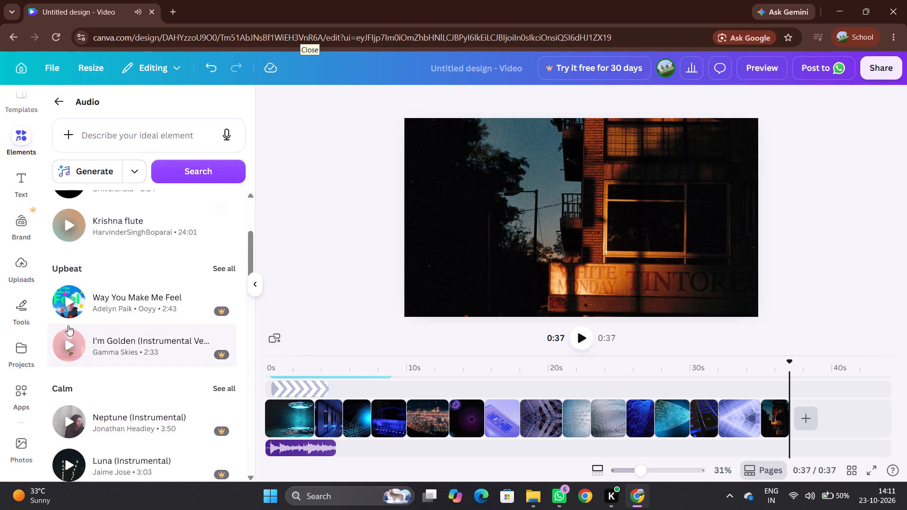
left_click(69, 352)
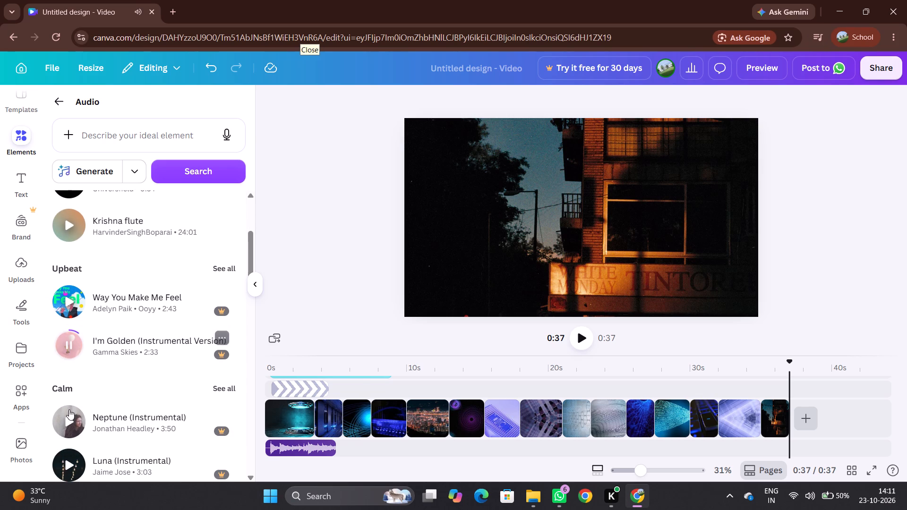
scroll(69, 399, "down", 2)
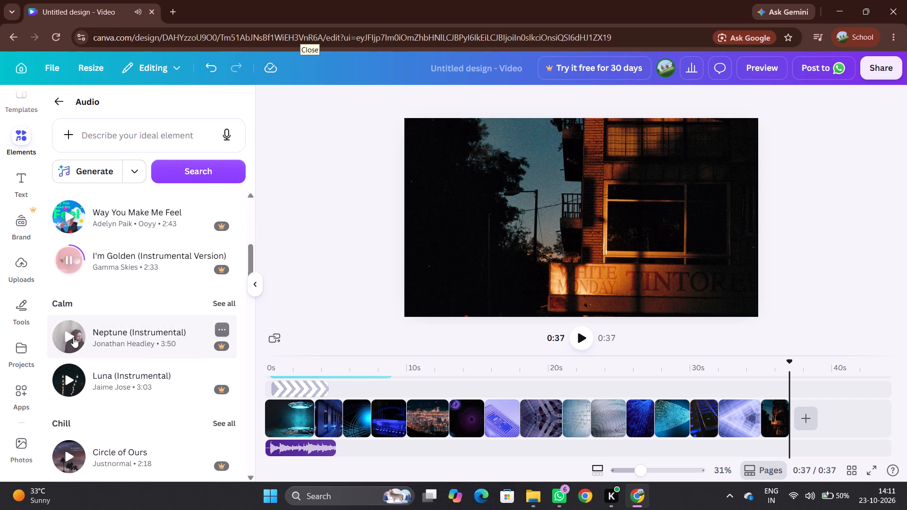
left_click(69, 378)
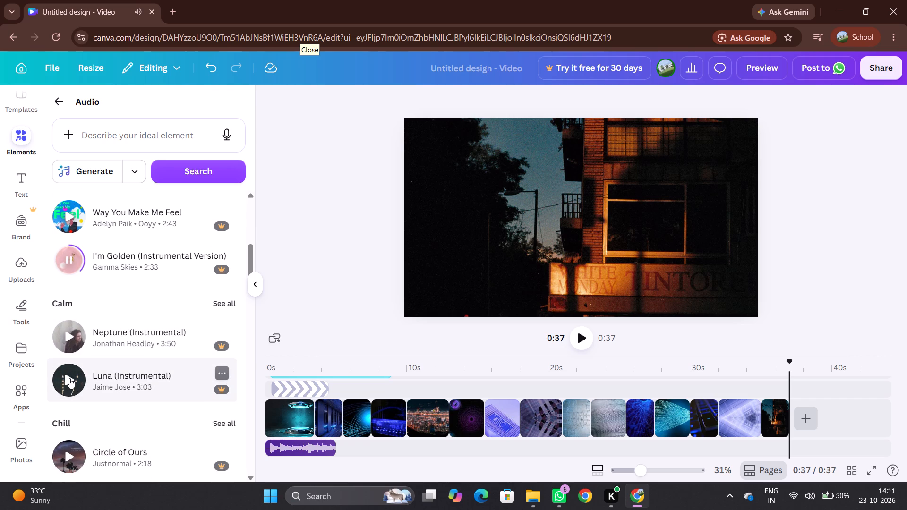
scroll(69, 378, "down", 2)
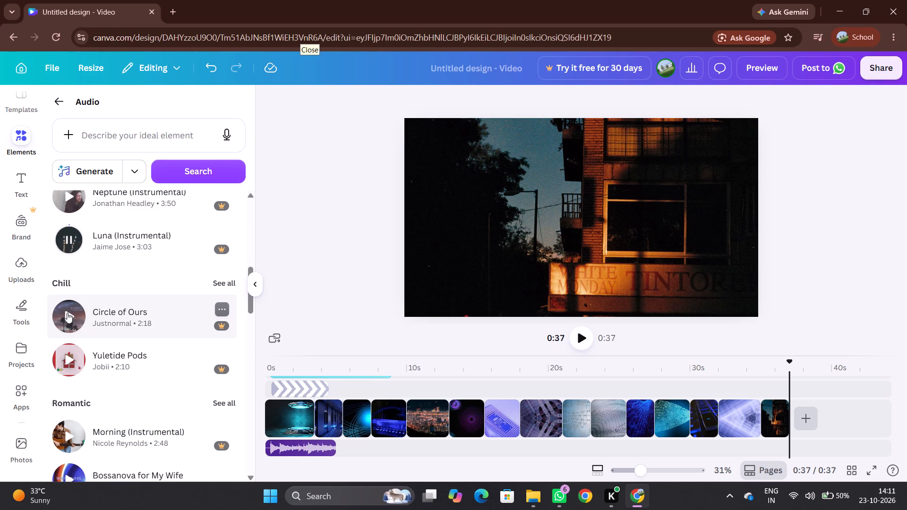
left_click(68, 359)
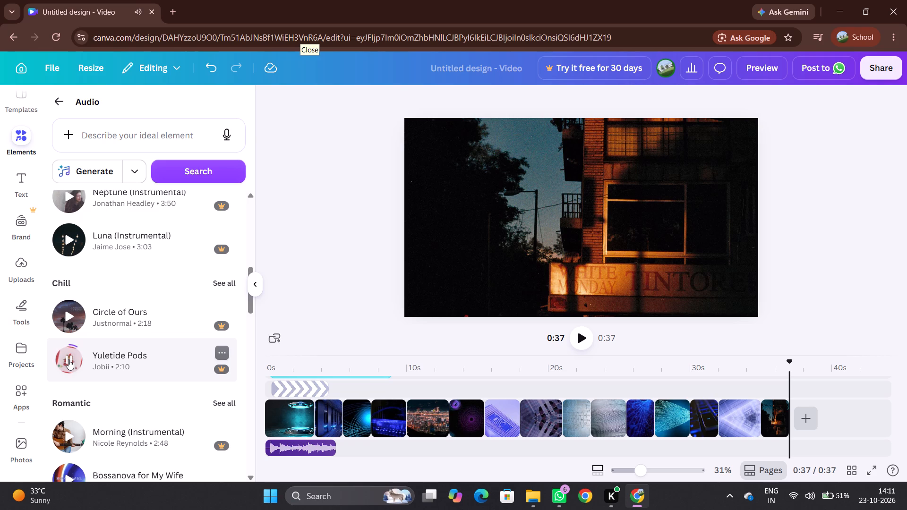
left_click(69, 314)
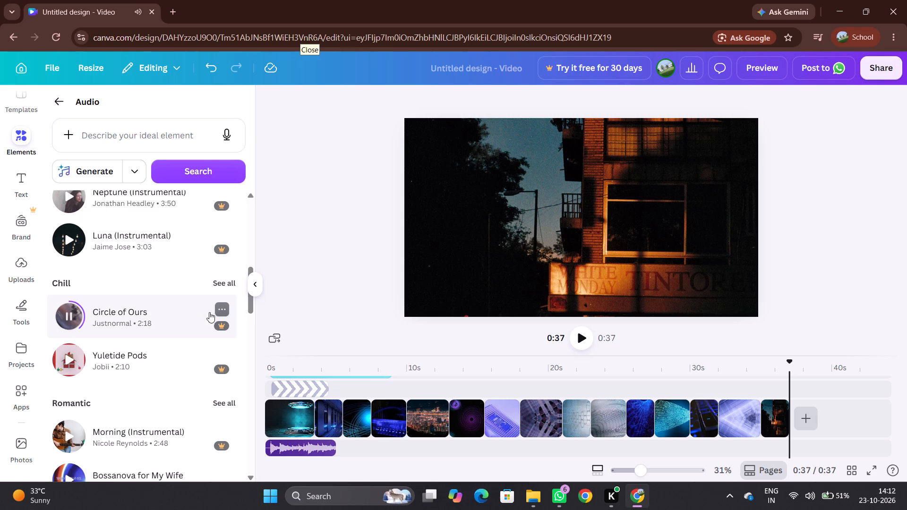
Check the licence details of Circle of Ours, add the track to the timeline at 0:37, and stop its preview.
left_click(221, 308)
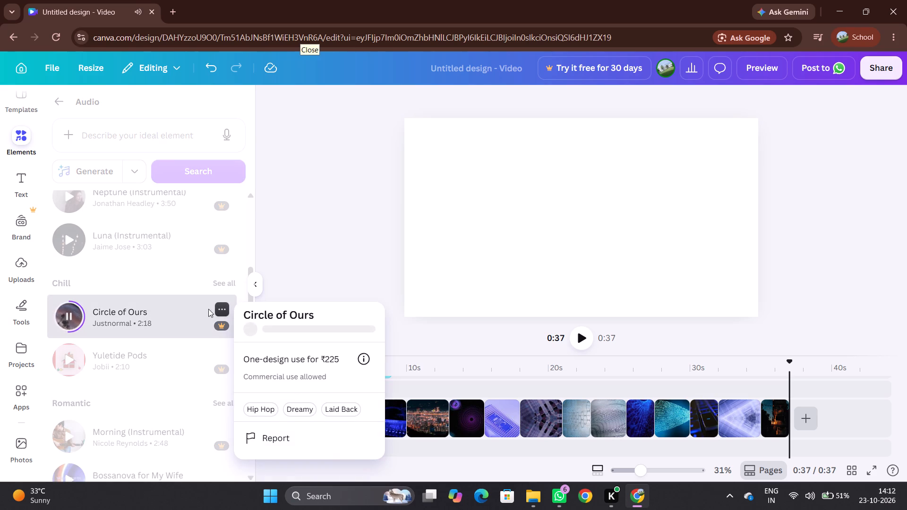
left_click(186, 313)
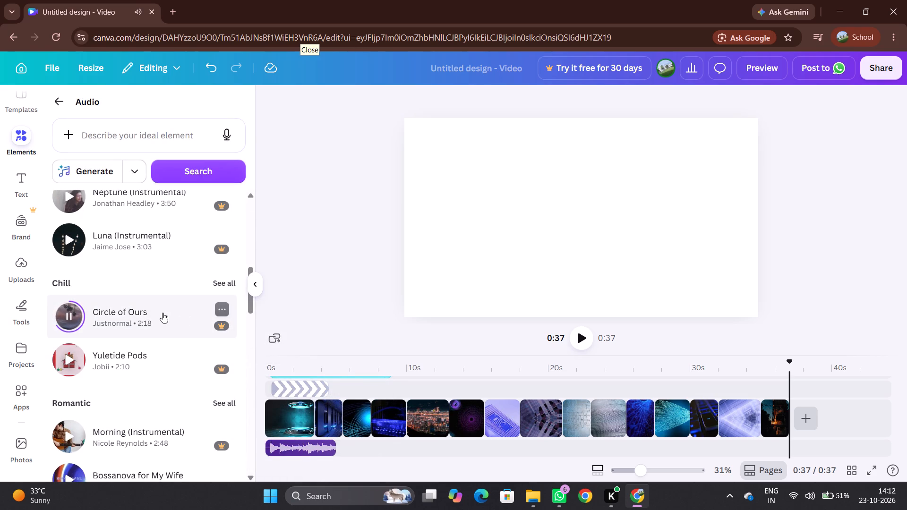
left_click(163, 313)
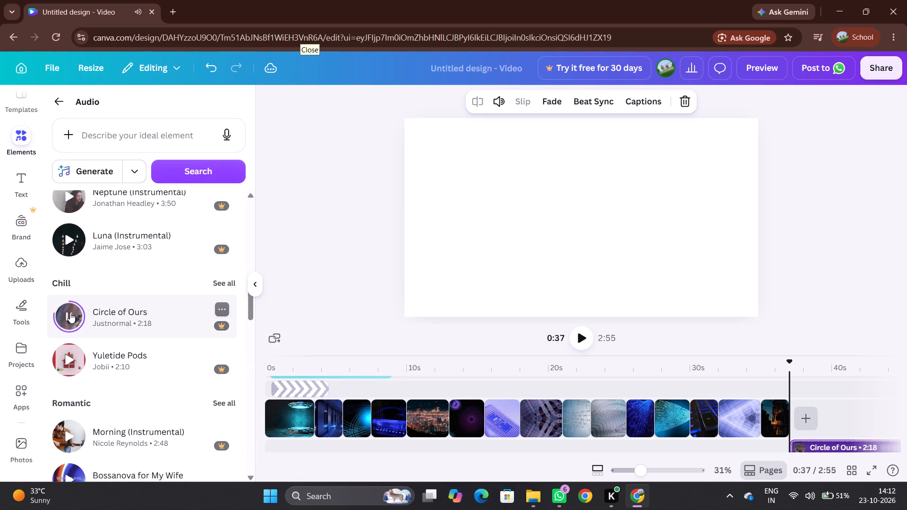
left_click(70, 313)
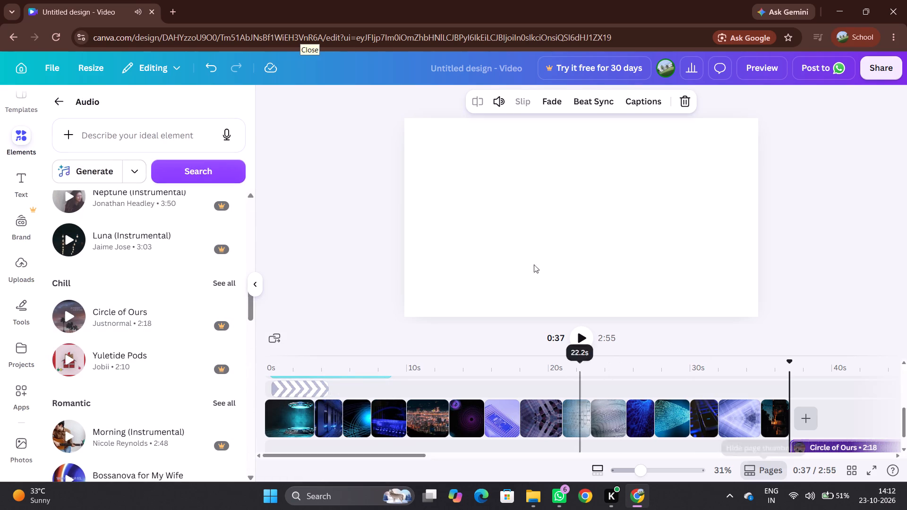
Check the design's save status and offline availability.
left_click(265, 68)
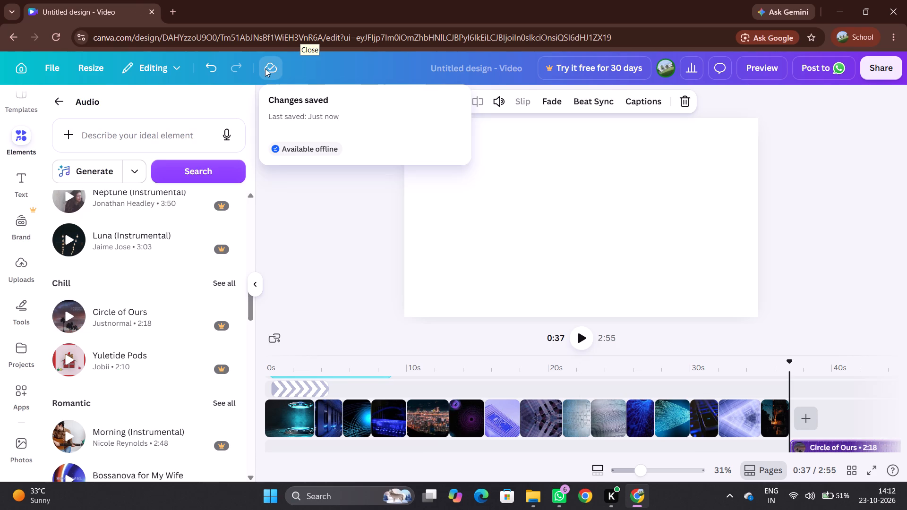
left_click(294, 150)
left_click(274, 65)
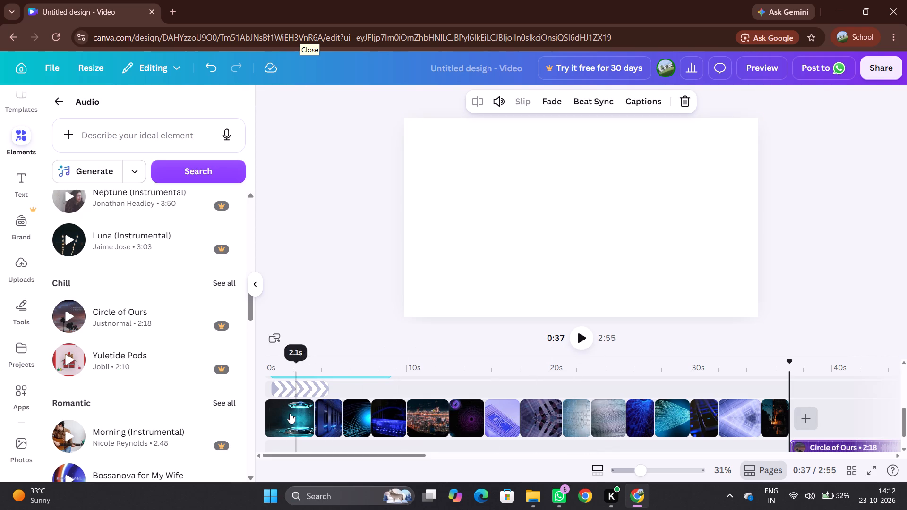
Make the arrow graphic beside the ARTIFICIAL title start at 0 s on the timeline.
left_click(281, 411)
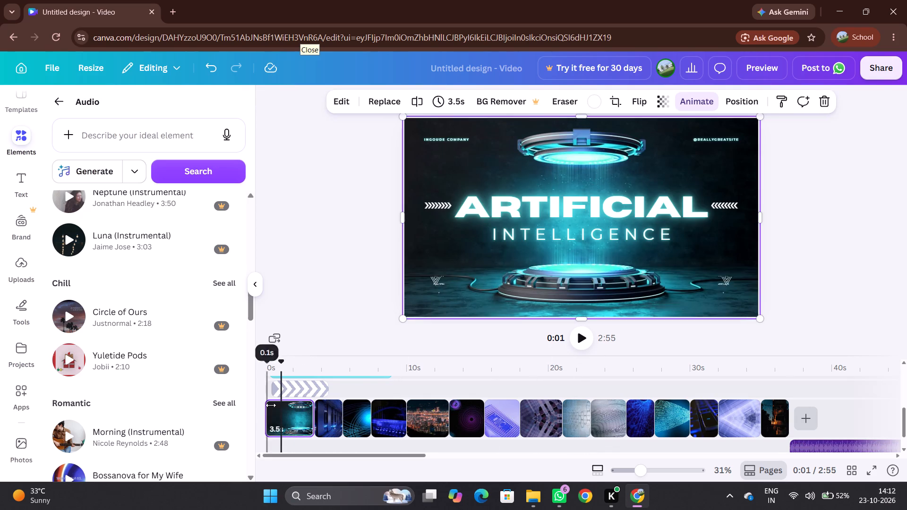
left_click_drag(280, 391, 230, 397)
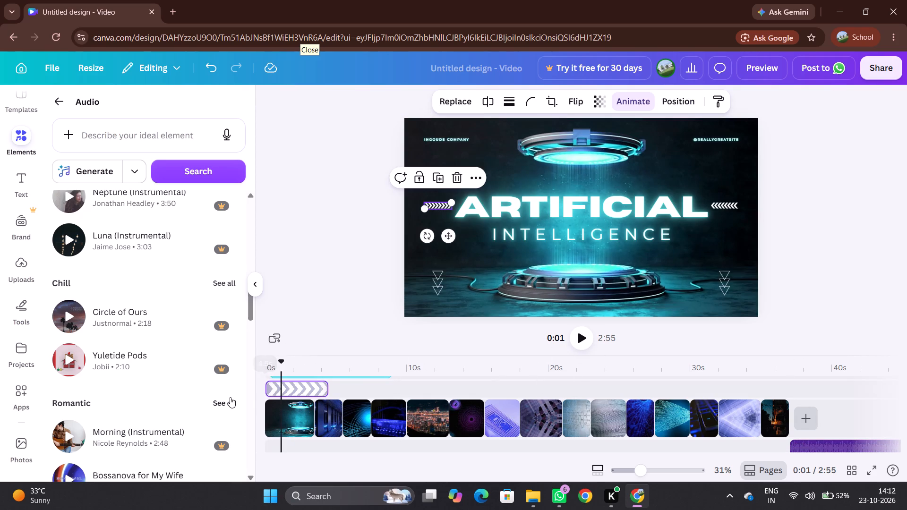
From the video's start, try the Breathe and Succession animations on the arrow graphic and settle on Breathe.
left_click_drag(282, 371, 240, 384)
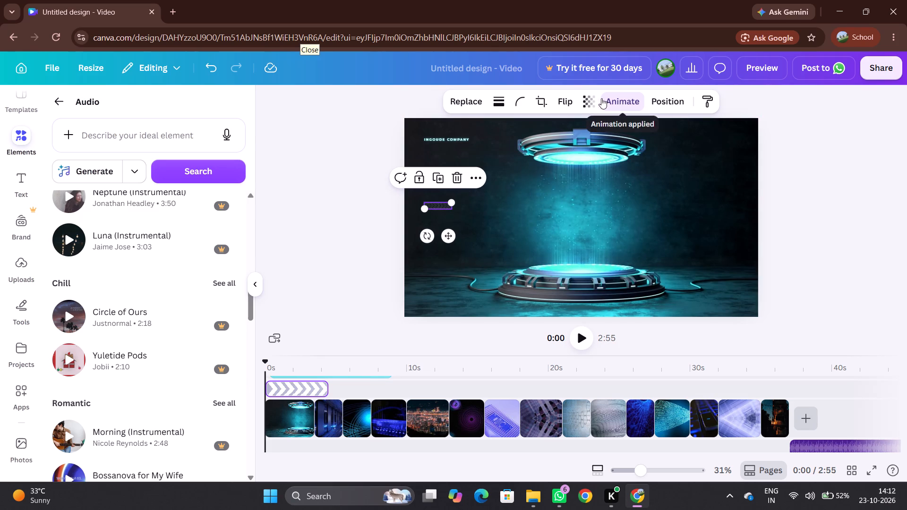
left_click(630, 100)
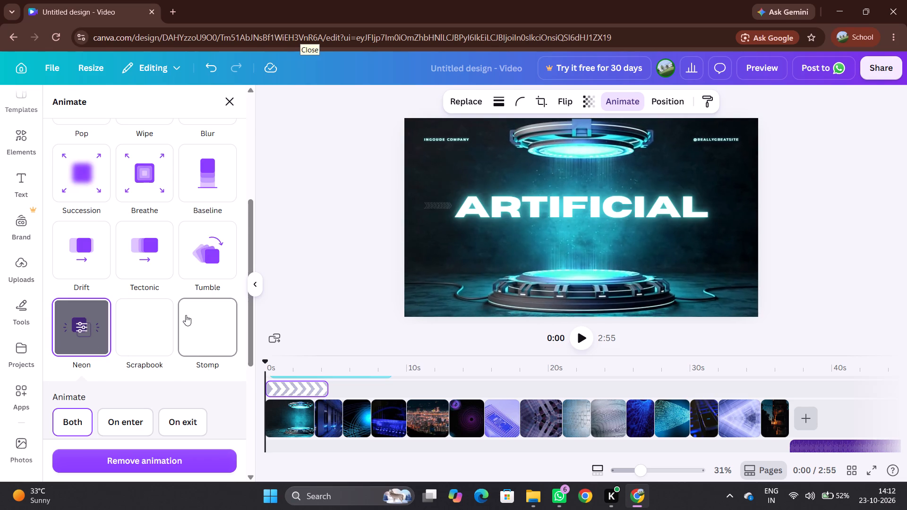
left_click(143, 180)
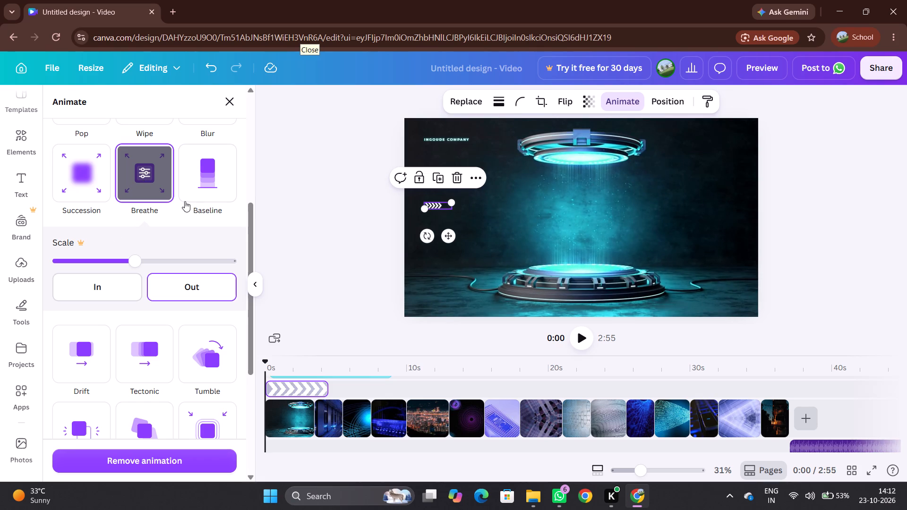
left_click(77, 186)
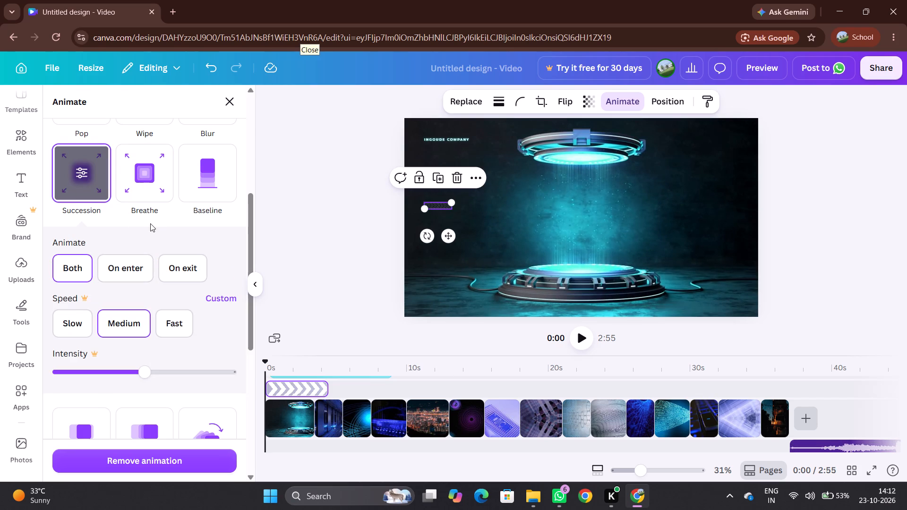
scroll(178, 185, "up", 4)
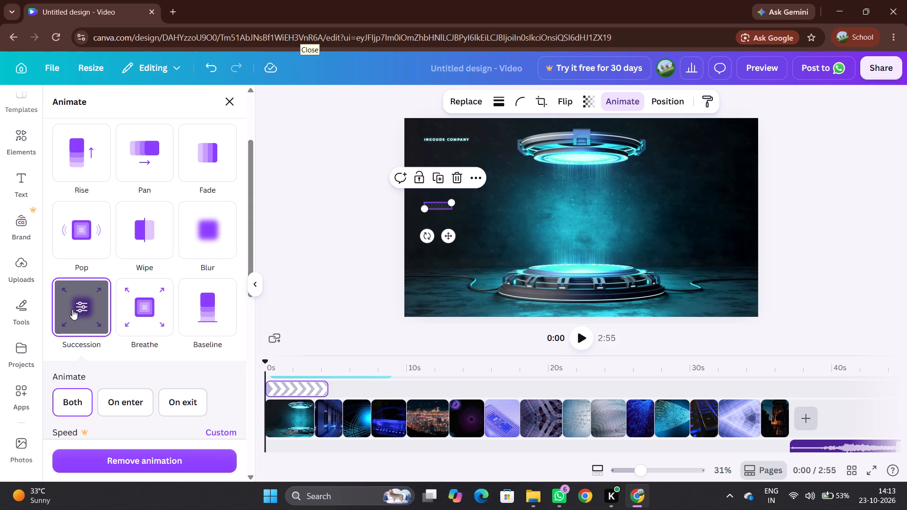
left_click(148, 312)
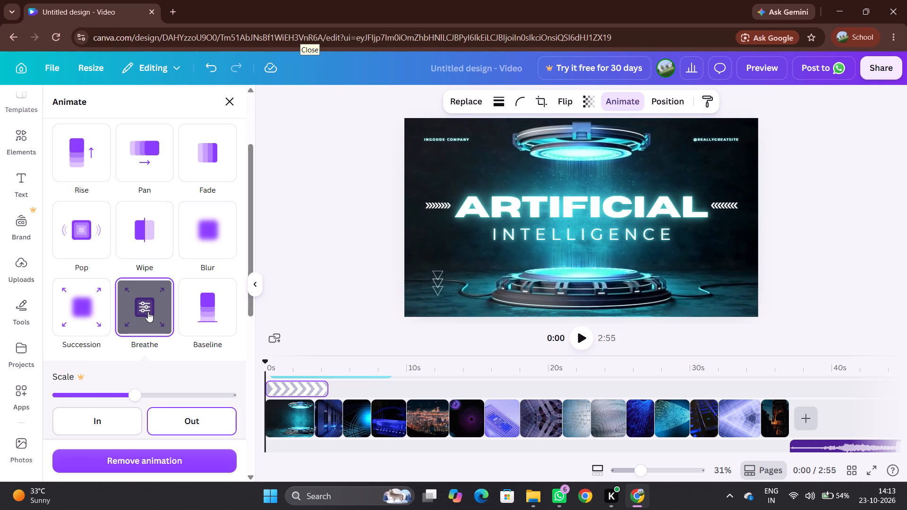
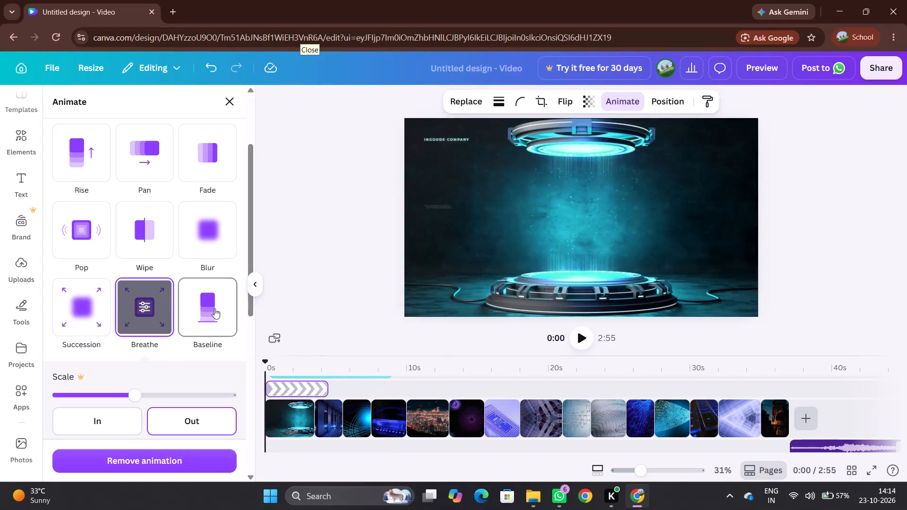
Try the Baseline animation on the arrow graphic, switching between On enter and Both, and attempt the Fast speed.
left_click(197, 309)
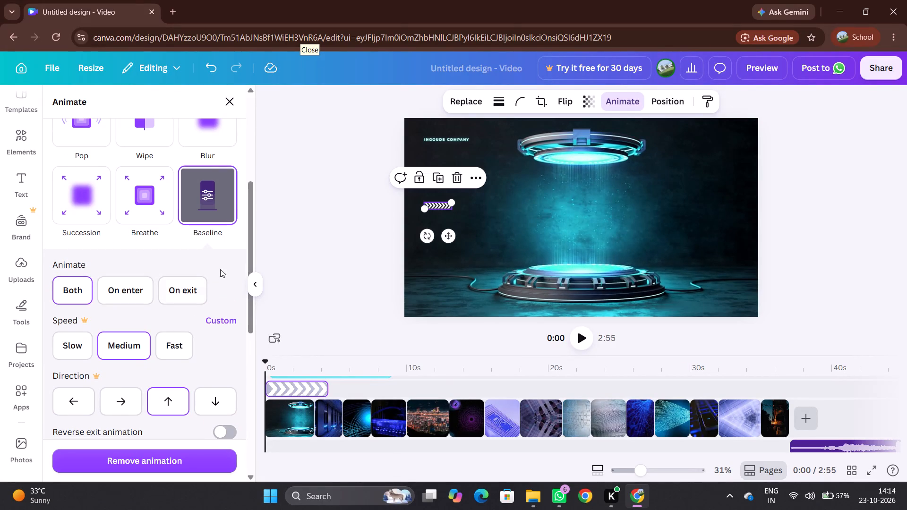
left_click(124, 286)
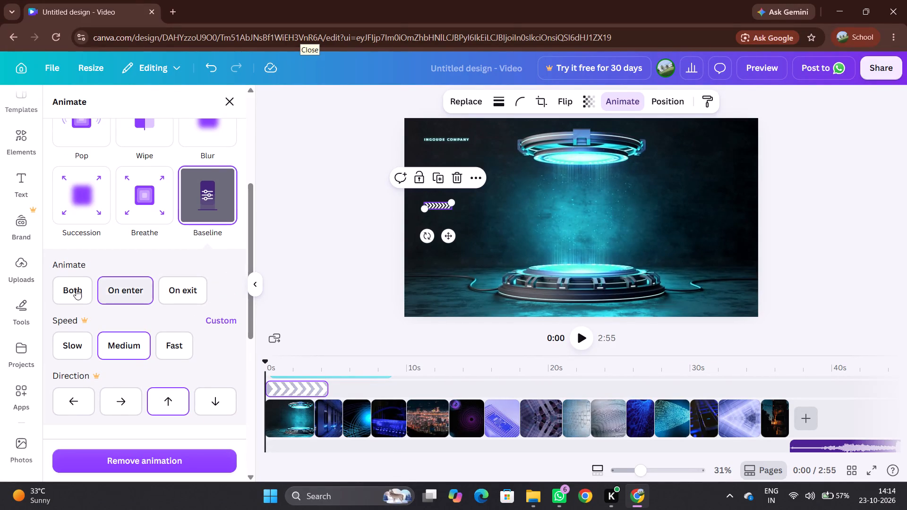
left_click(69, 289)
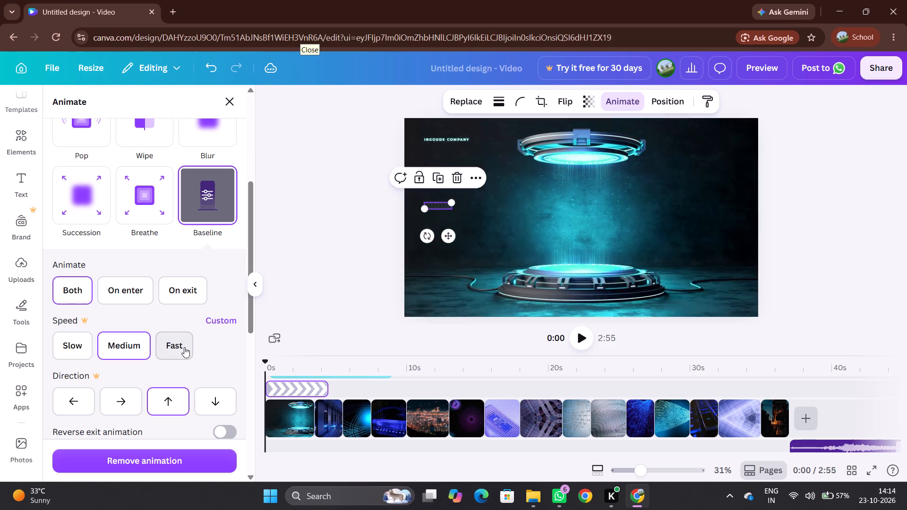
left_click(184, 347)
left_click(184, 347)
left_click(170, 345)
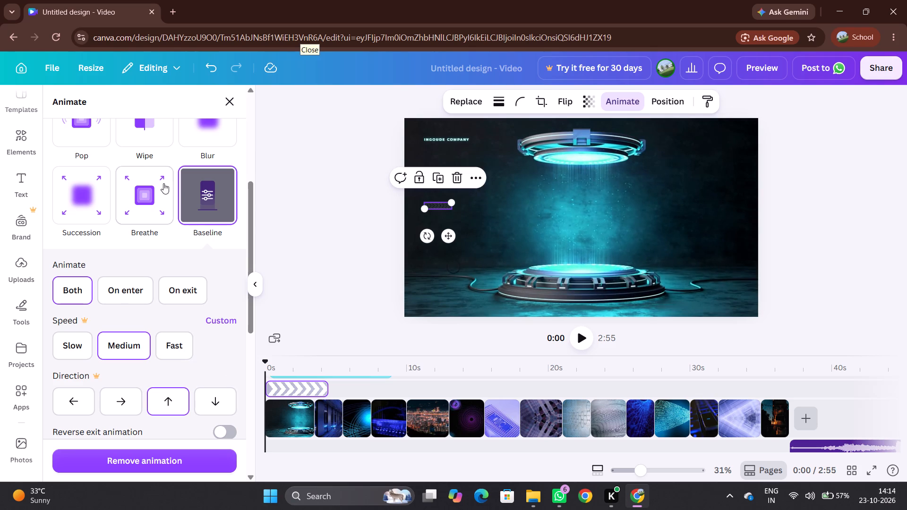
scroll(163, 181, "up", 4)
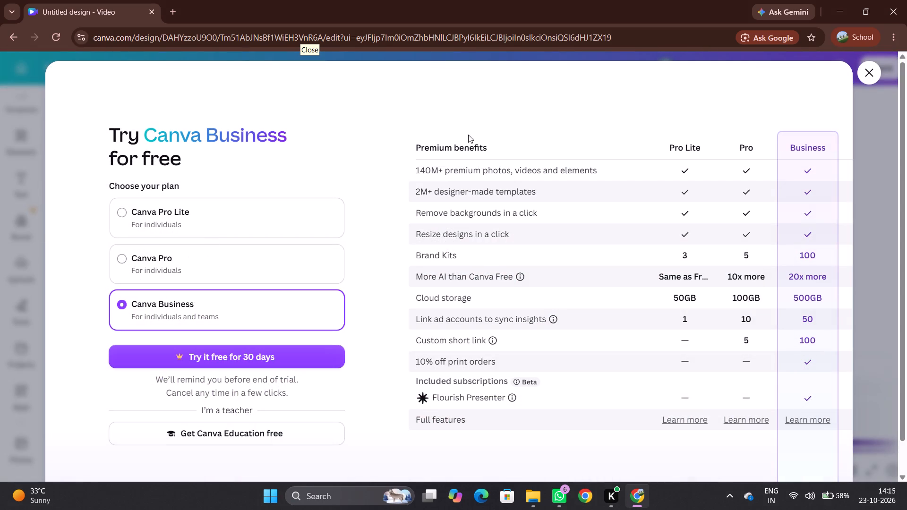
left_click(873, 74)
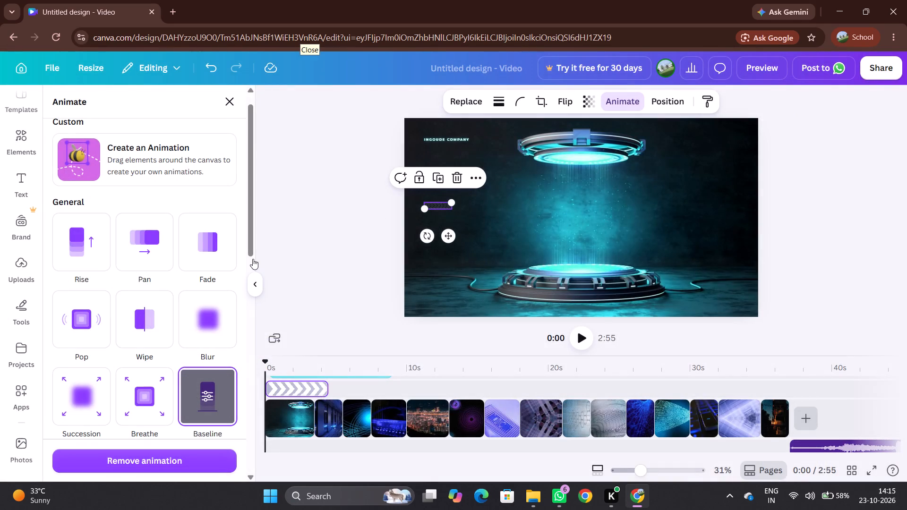
Apply the Fade animation to the arrow graphic beside the title.
left_click(211, 249)
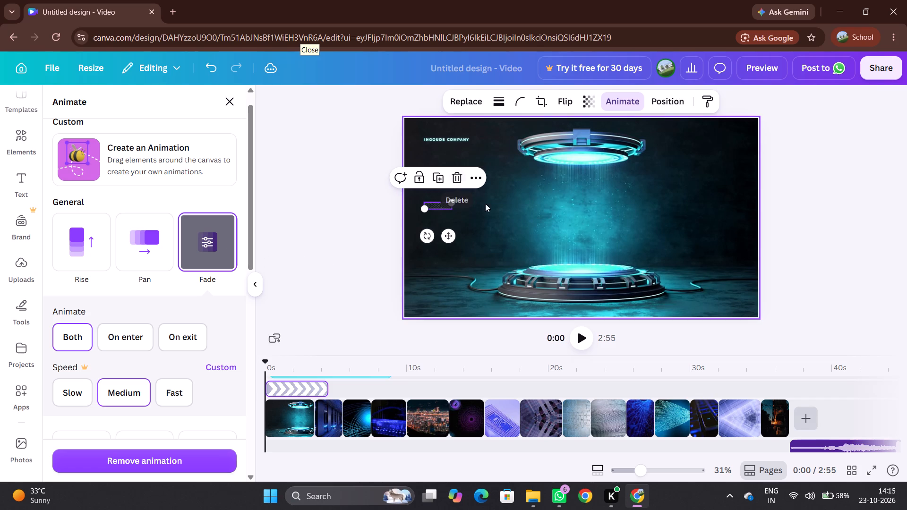
Apply the Photo Rise animation to the opening clip's background image.
left_click(574, 182)
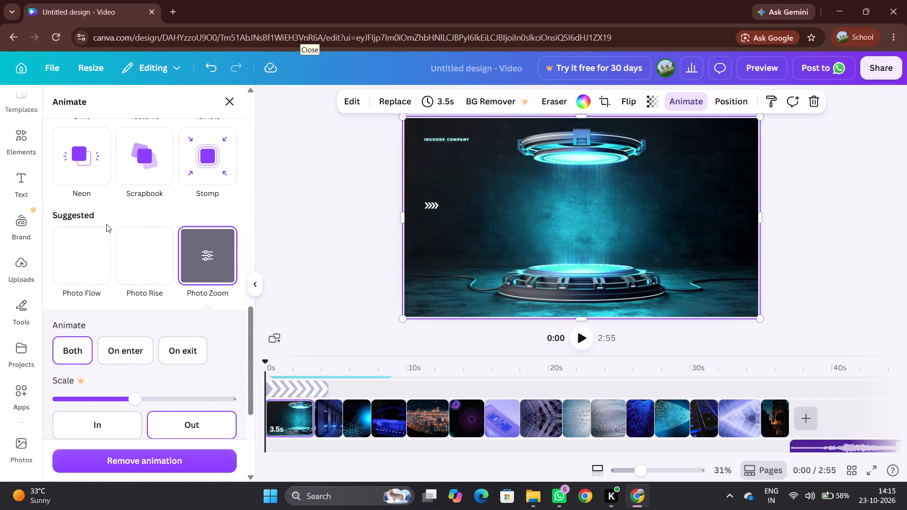
left_click(122, 242)
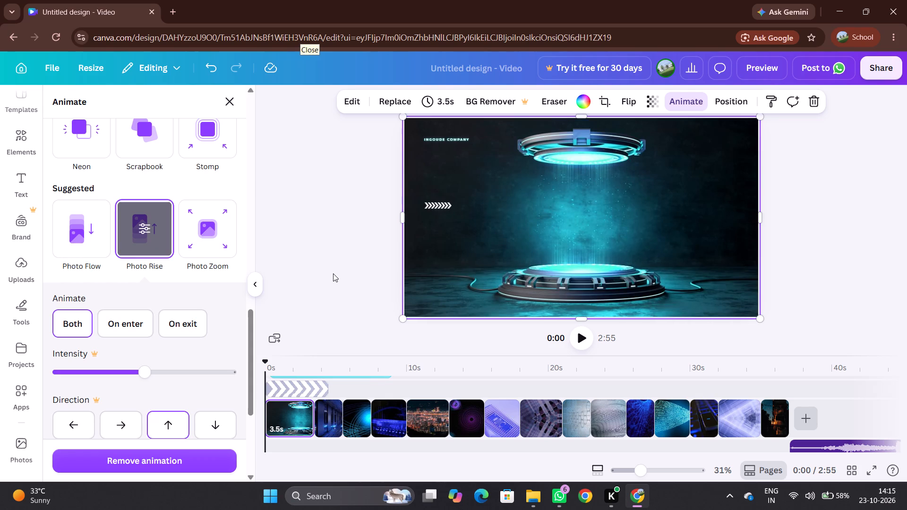
Shorten the arrow graphic on the timeline so it ends at about 3.5 s, level with the first clip's end.
left_click(328, 416)
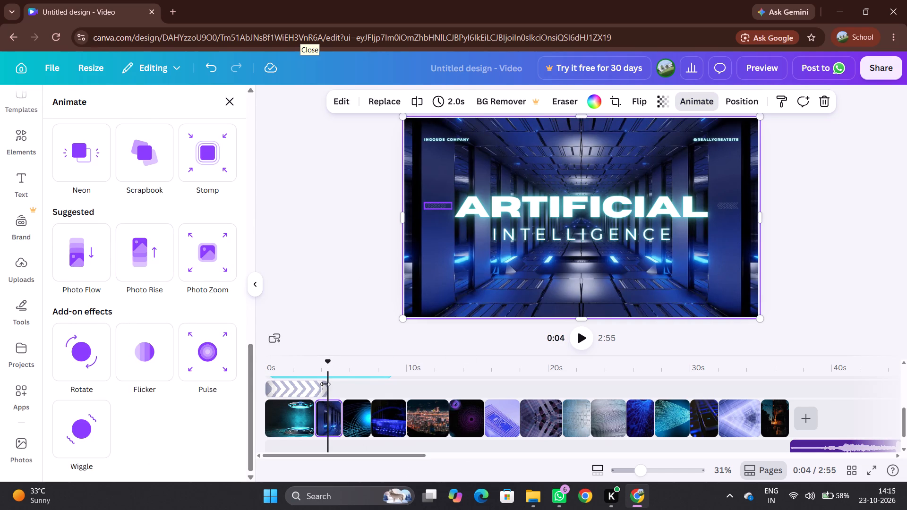
left_click_drag(326, 385, 317, 391)
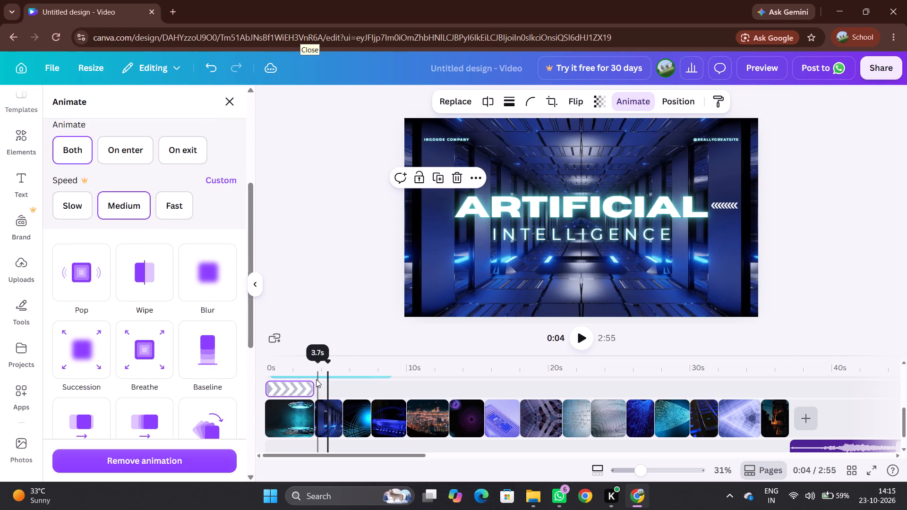
Try the Scrapbook animation on the ARTIFICIAL title, preview it briefly, and settle on Stomp.
left_click(316, 378)
left_click_drag(316, 378, 205, 231)
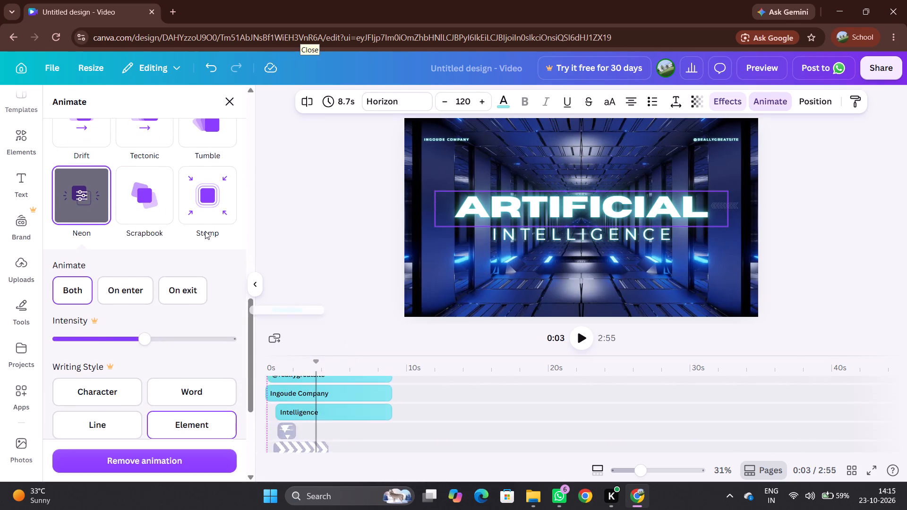
left_click_drag(205, 231, 192, 206)
scroll(326, 280, "down", 3)
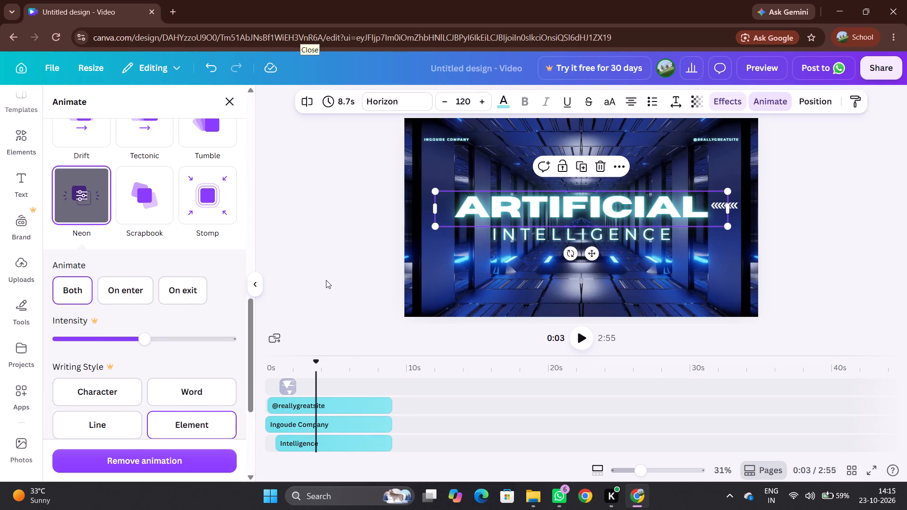
scroll(326, 280, "down", 1)
scroll(373, 409, "down", 3)
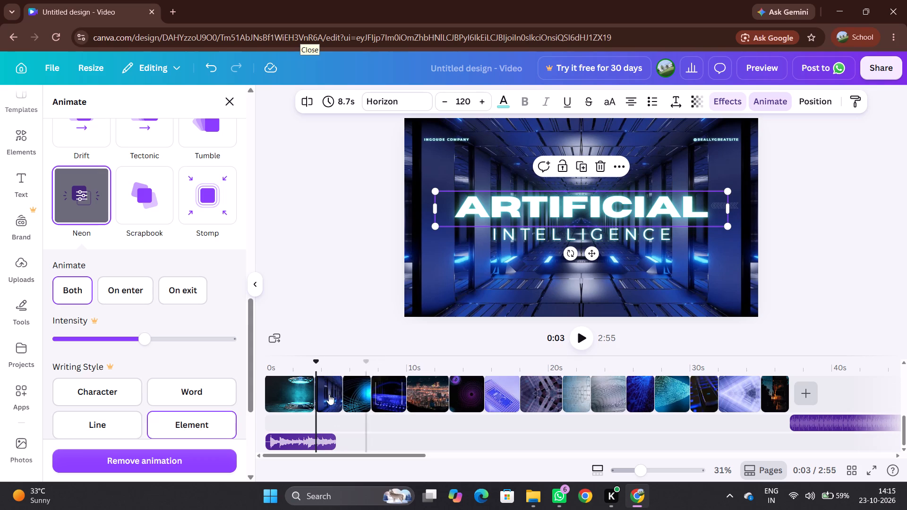
left_click(142, 190)
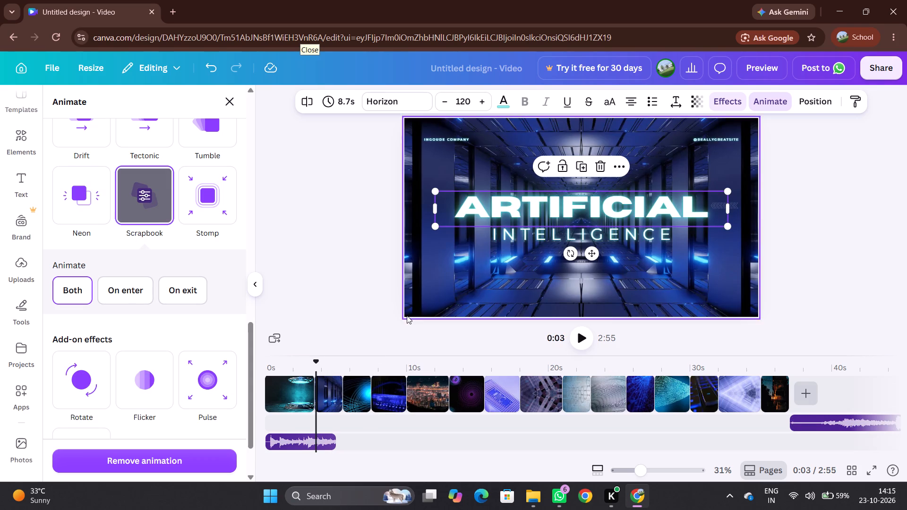
left_click(585, 339)
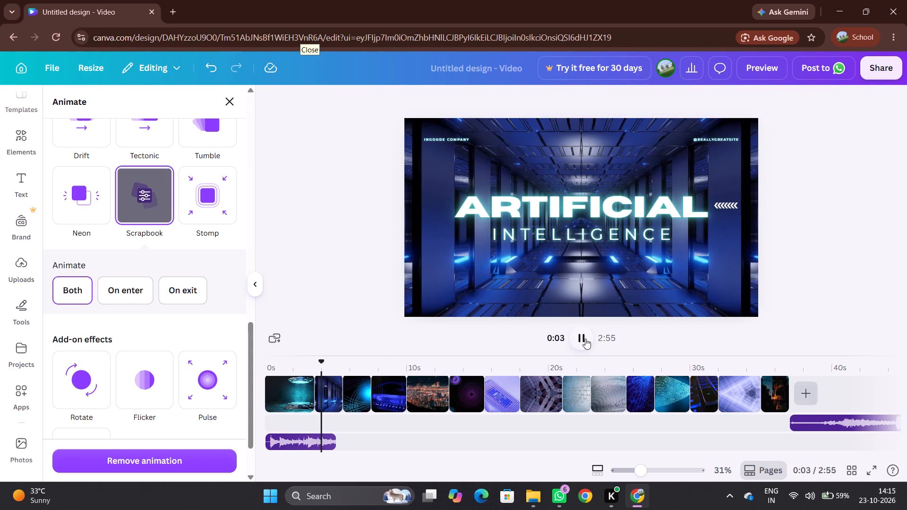
left_click(218, 193)
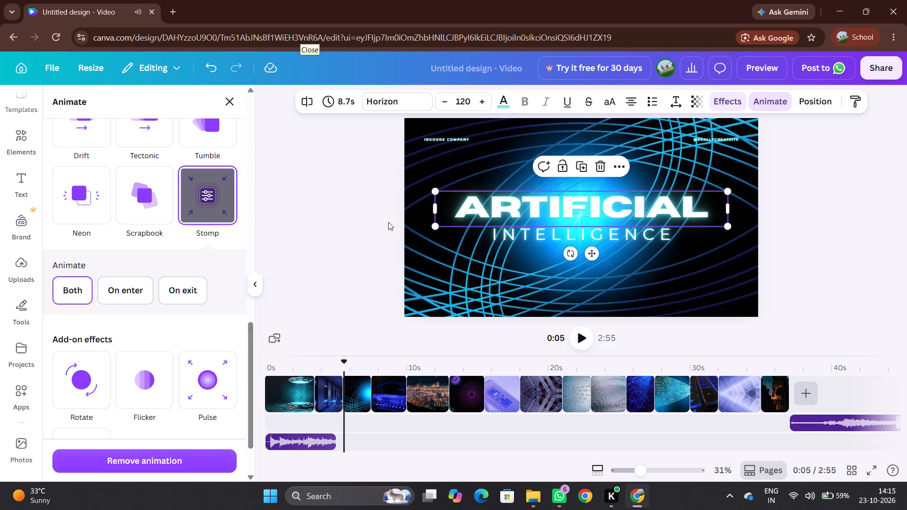
Play the video from 0:05 through to the last clip at 0:35 to review the result.
left_click(586, 335)
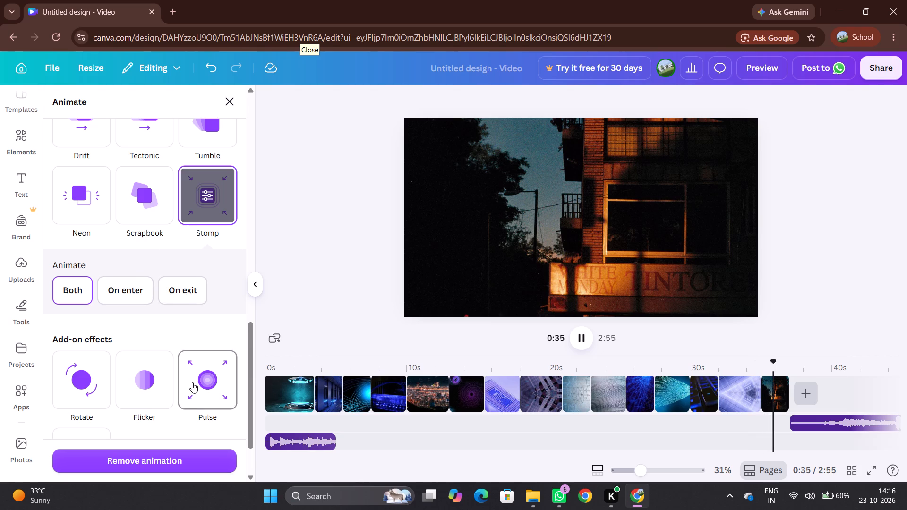
scroll(192, 382, "down", 4)
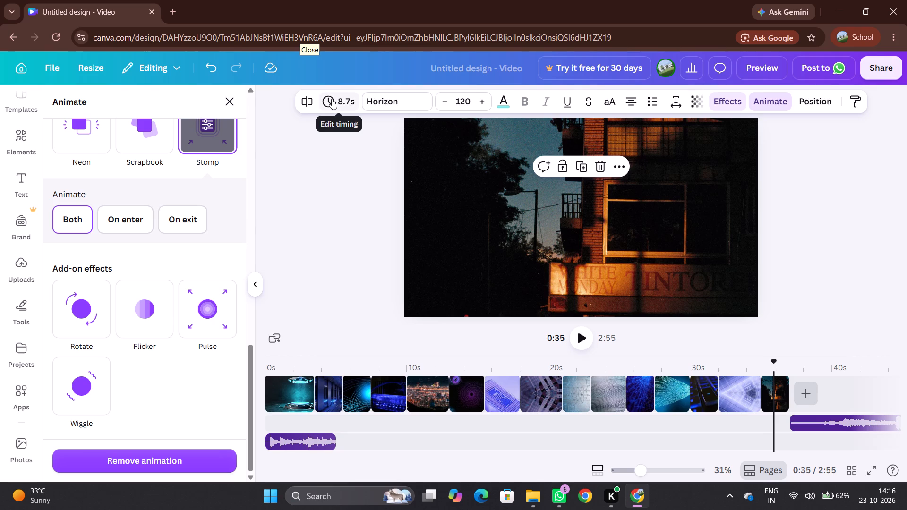
scroll(332, 191, "up", 6)
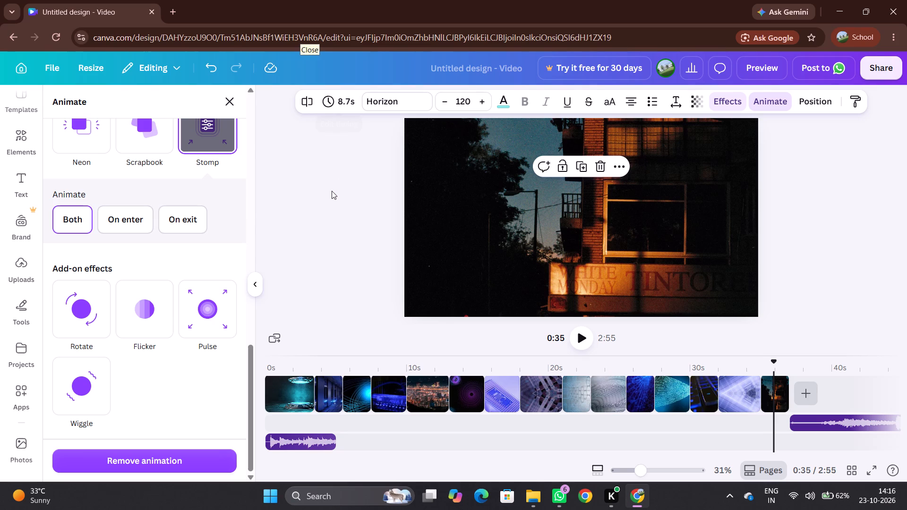
Return to the opening clip, close the animation settings and dismiss the Adobe Acrobat notification.
left_click(292, 399)
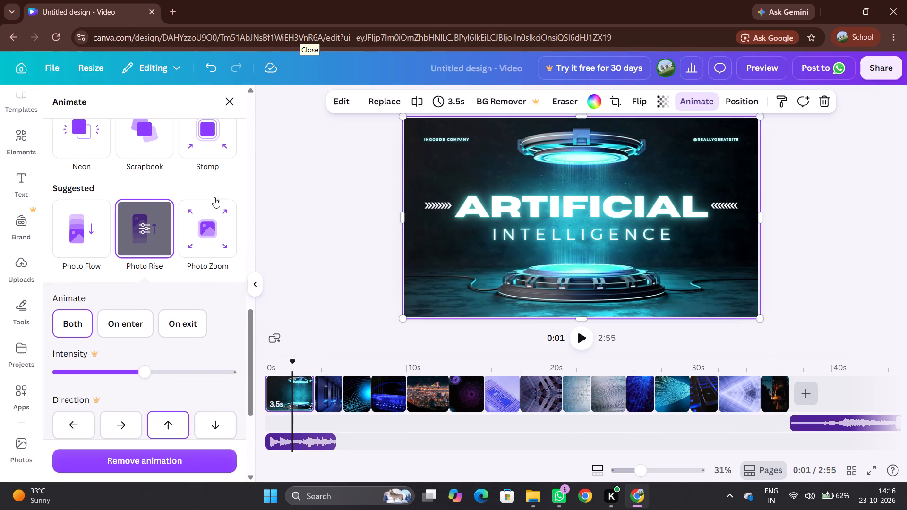
left_click(231, 96)
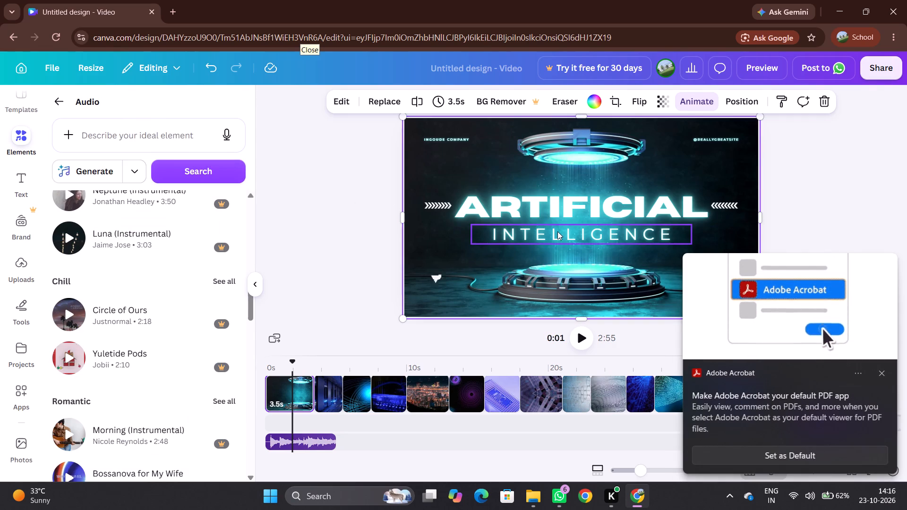
left_click(879, 376)
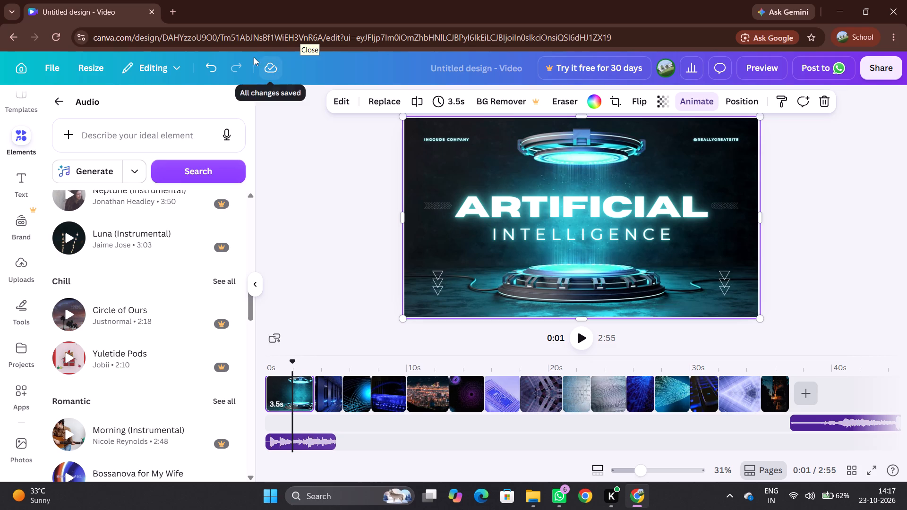
Check the design's save status and offline availability.
left_click(277, 67)
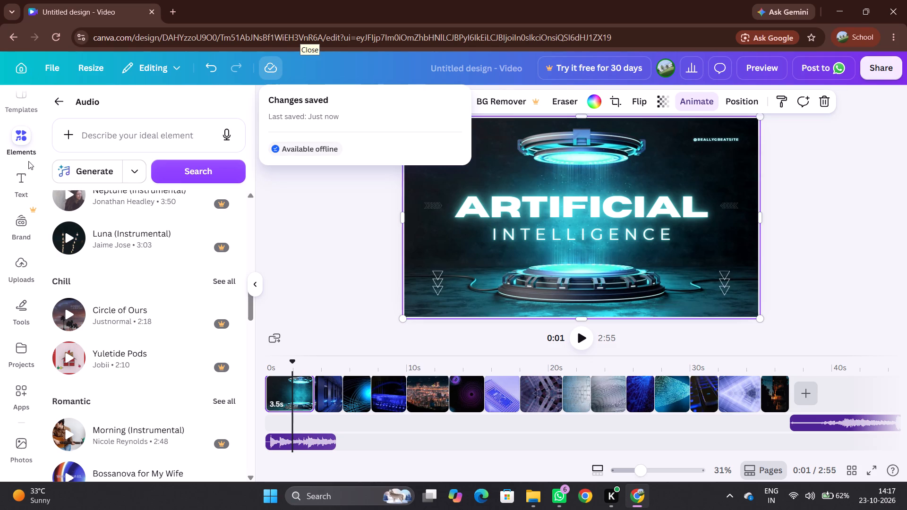
scroll(28, 174, "up", 6)
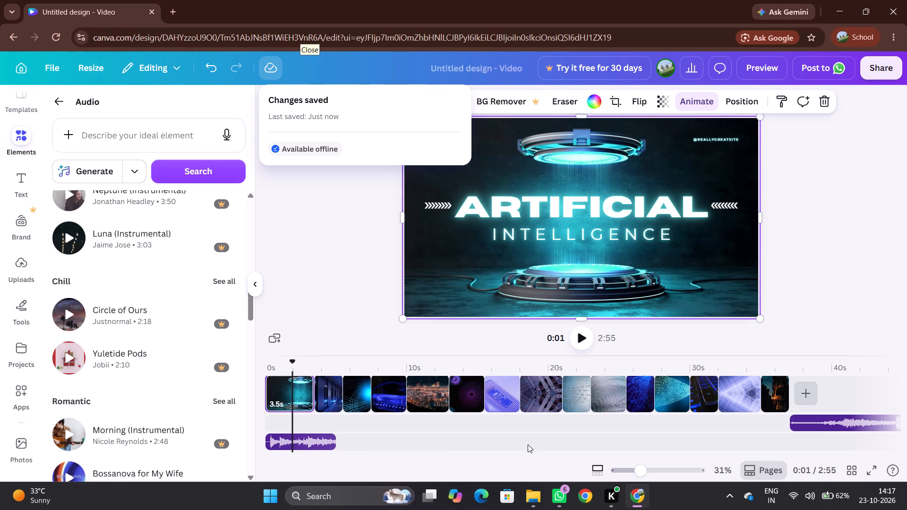
left_click(762, 473)
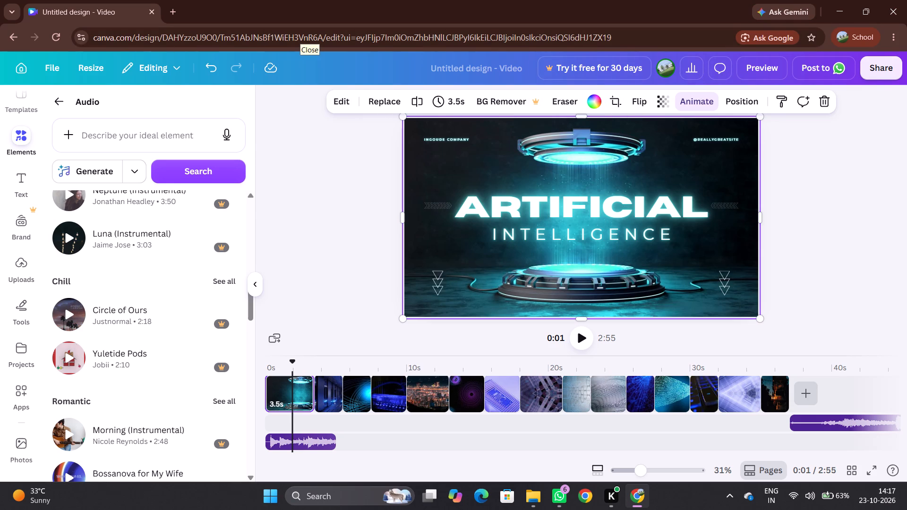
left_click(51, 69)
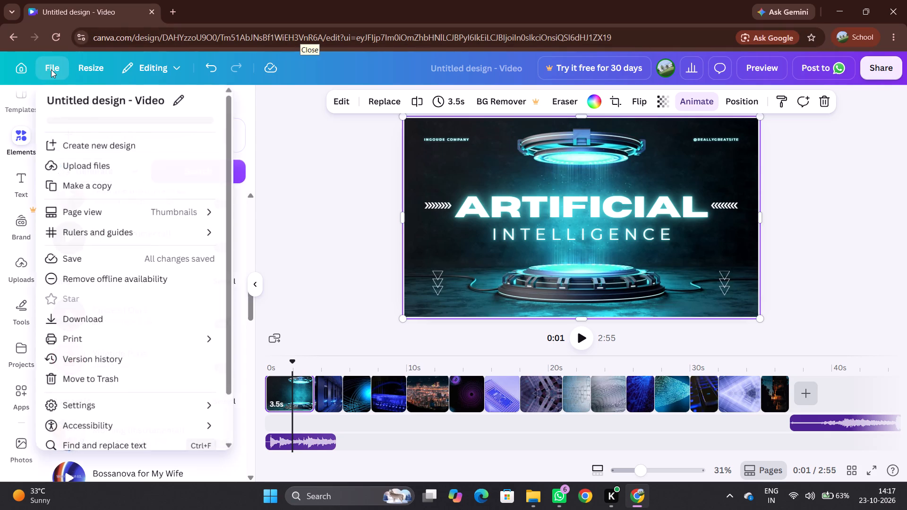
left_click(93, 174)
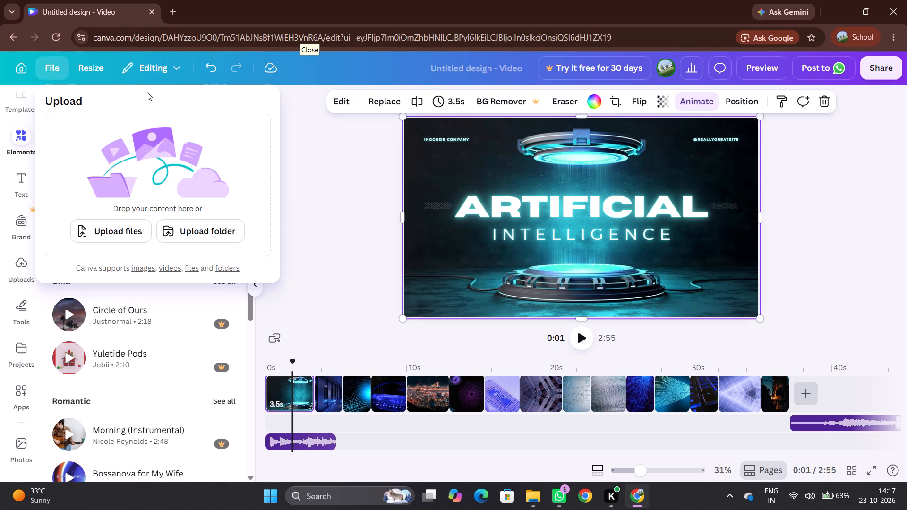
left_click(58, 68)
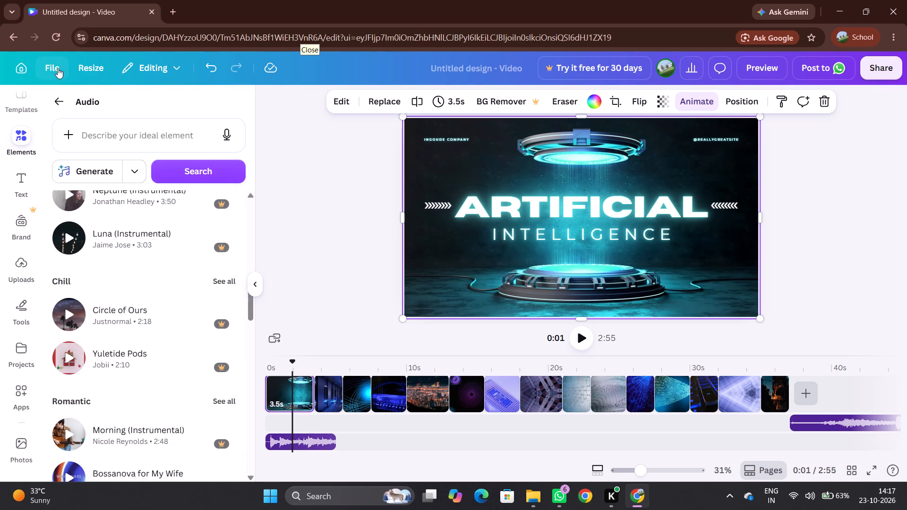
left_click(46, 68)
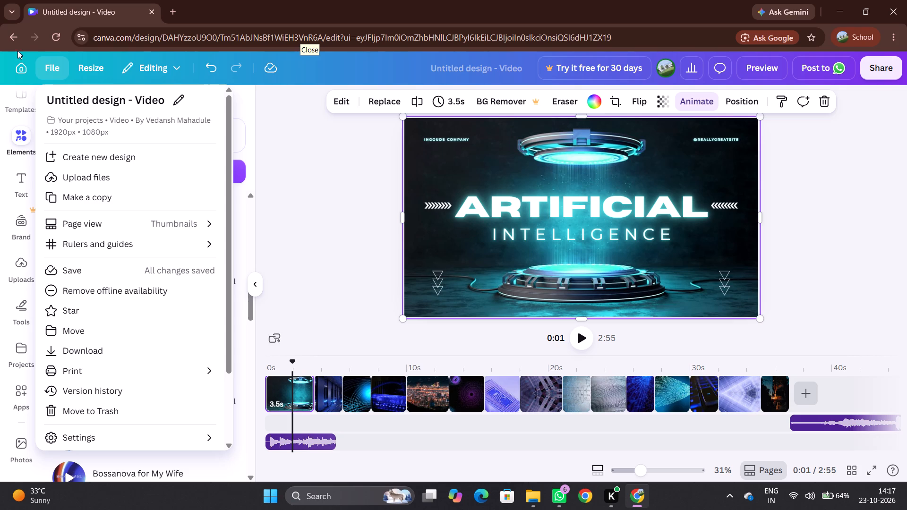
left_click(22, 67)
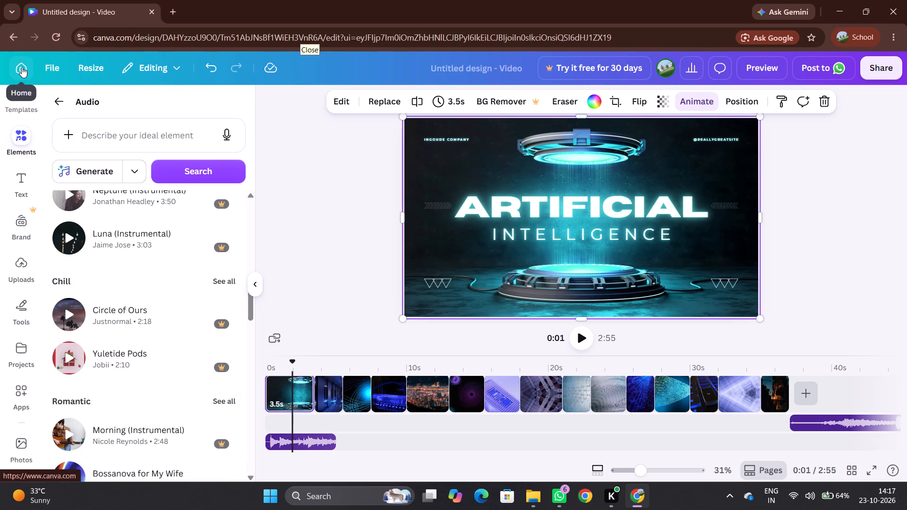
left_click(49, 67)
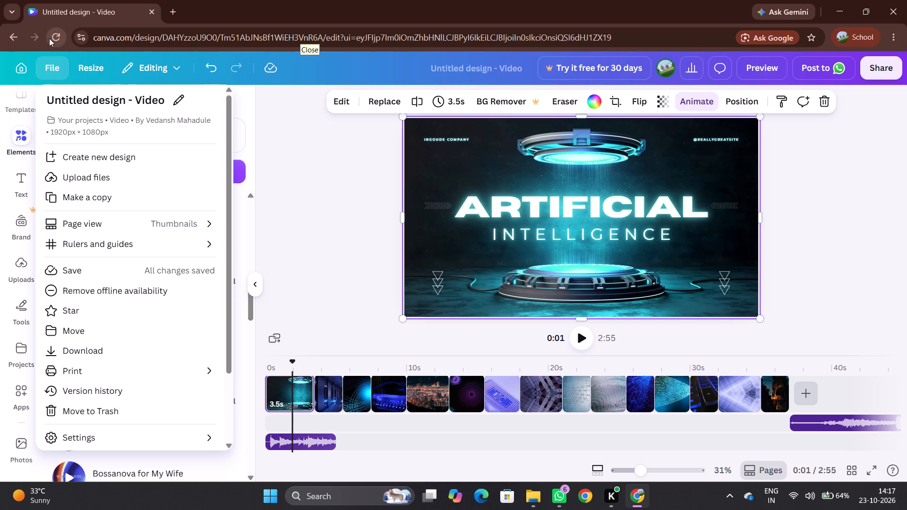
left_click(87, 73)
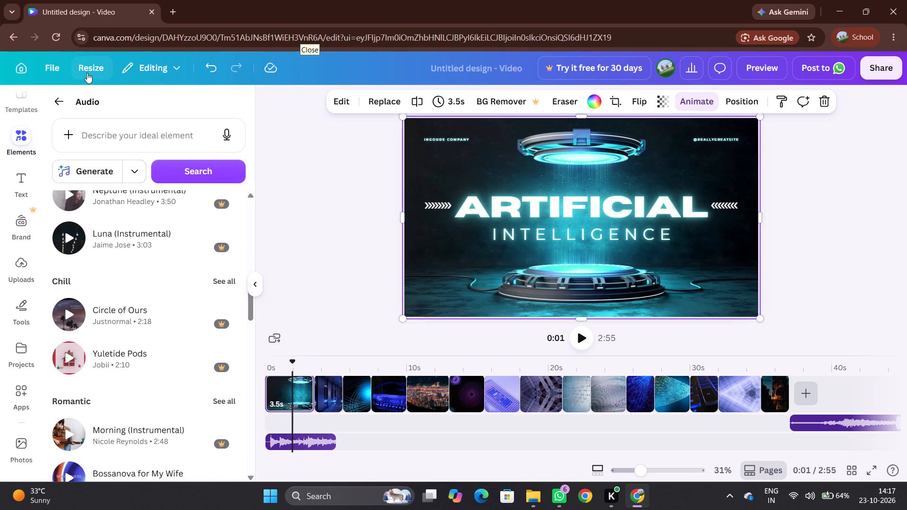
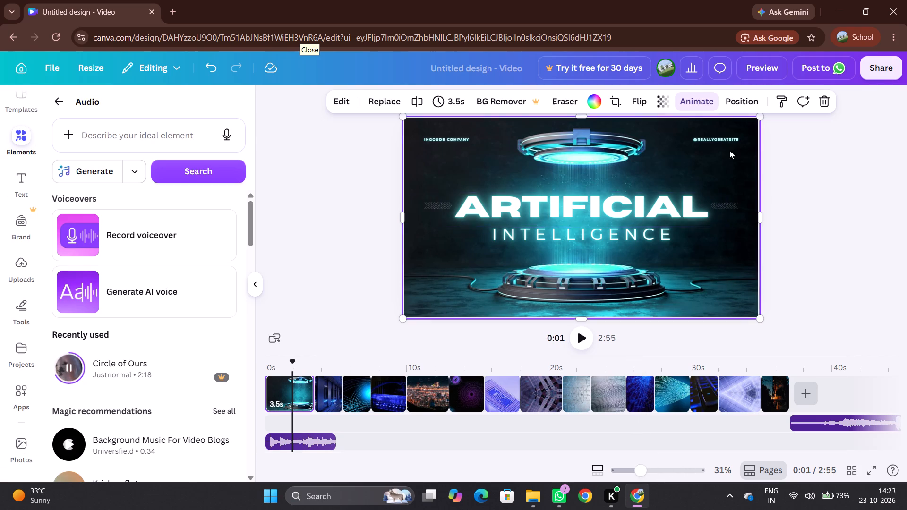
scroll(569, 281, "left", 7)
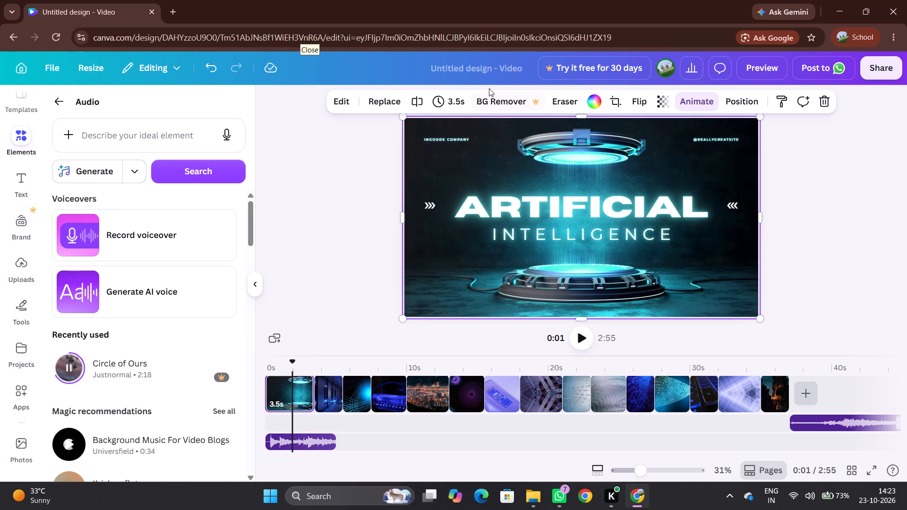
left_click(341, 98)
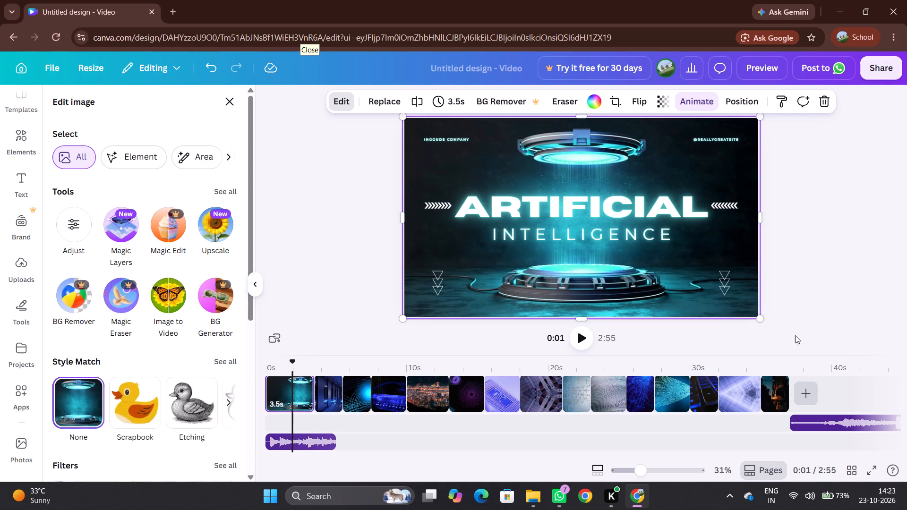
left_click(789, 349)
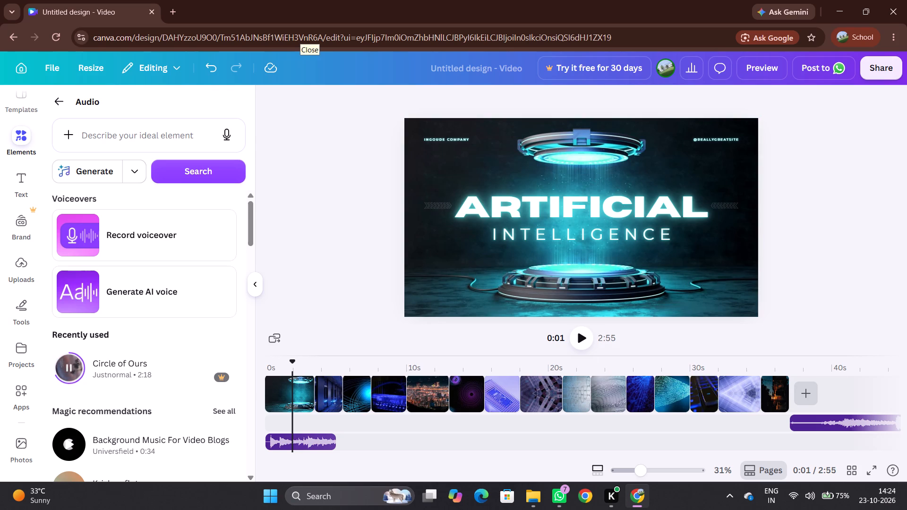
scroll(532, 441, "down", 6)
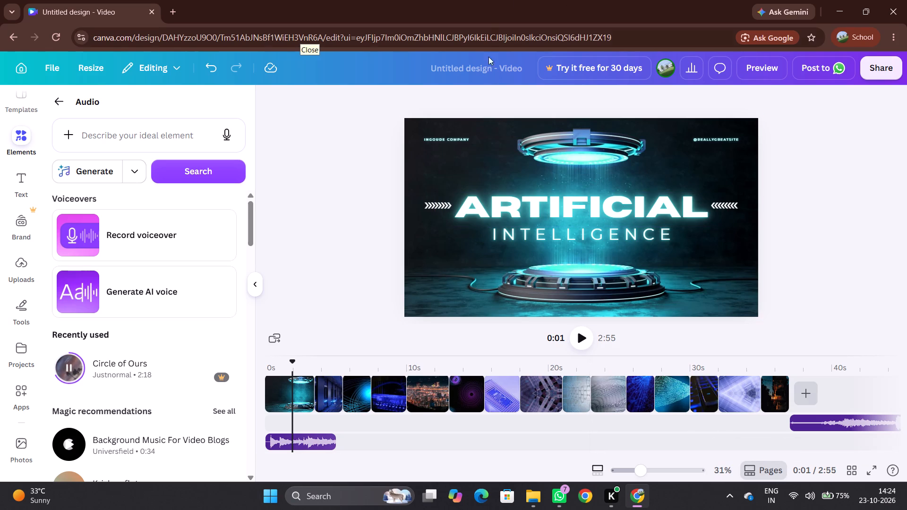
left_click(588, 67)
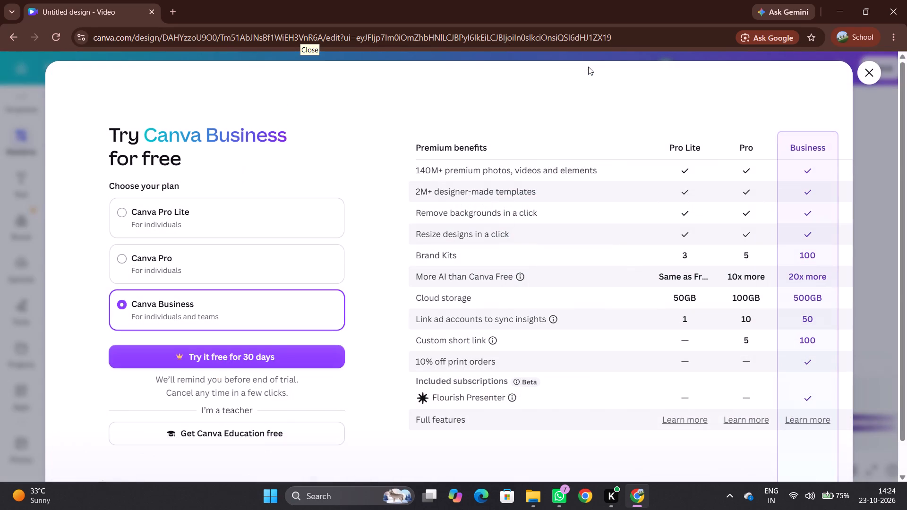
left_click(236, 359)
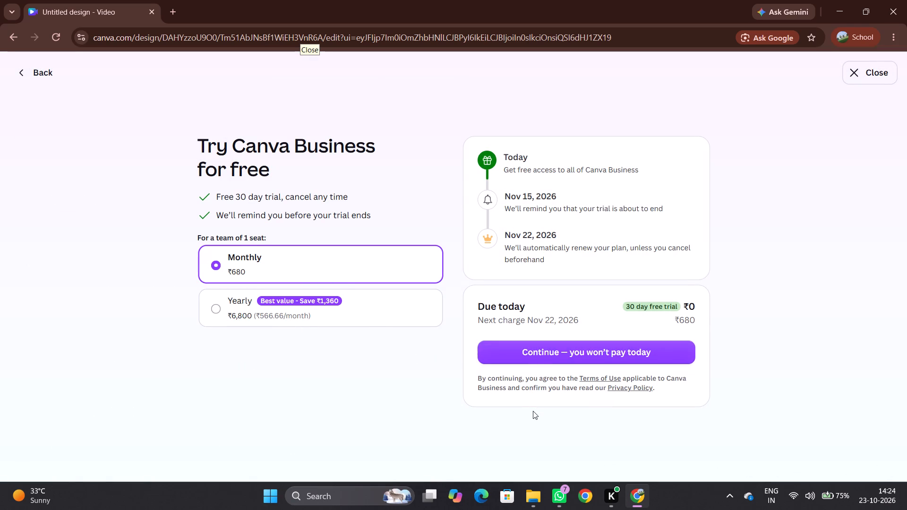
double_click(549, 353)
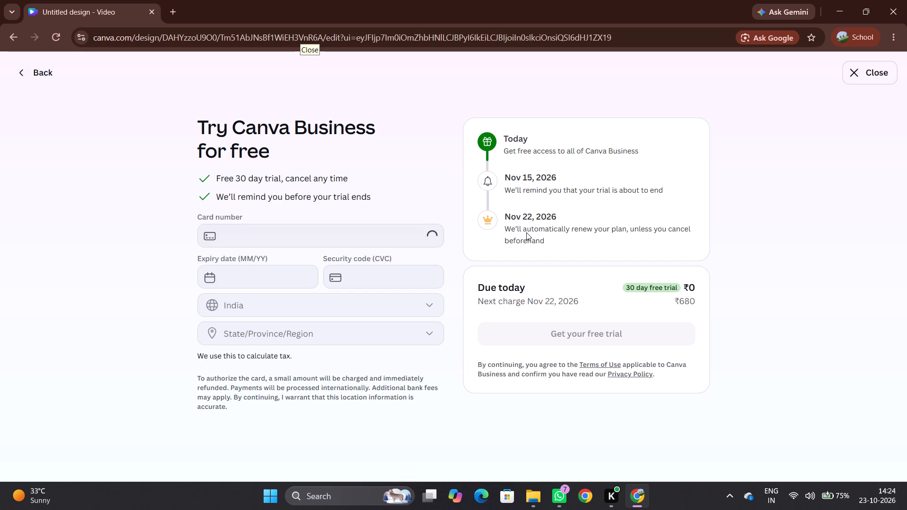
Leave the trial checkout, go back to the Google results for canva video editor, and open Canva's Free Online Video Editor & Maker page.
left_click(12, 33)
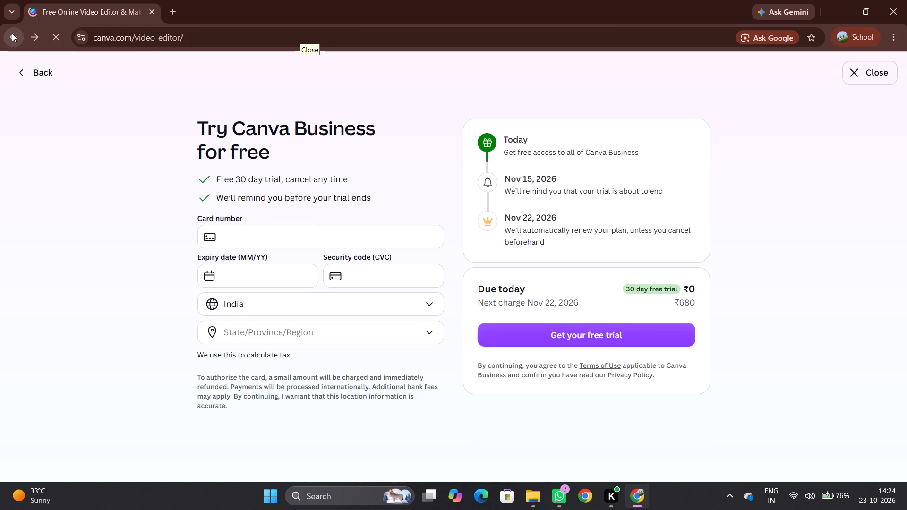
left_click(12, 33)
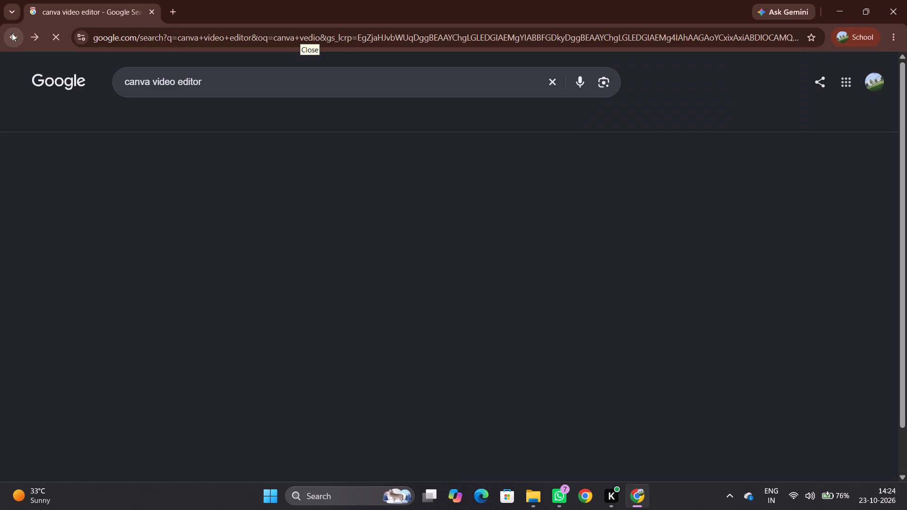
left_click(303, 184)
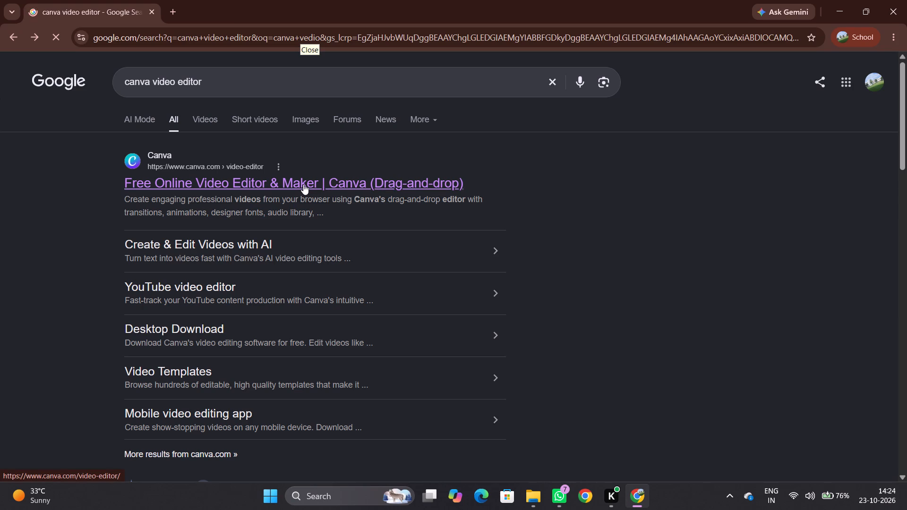